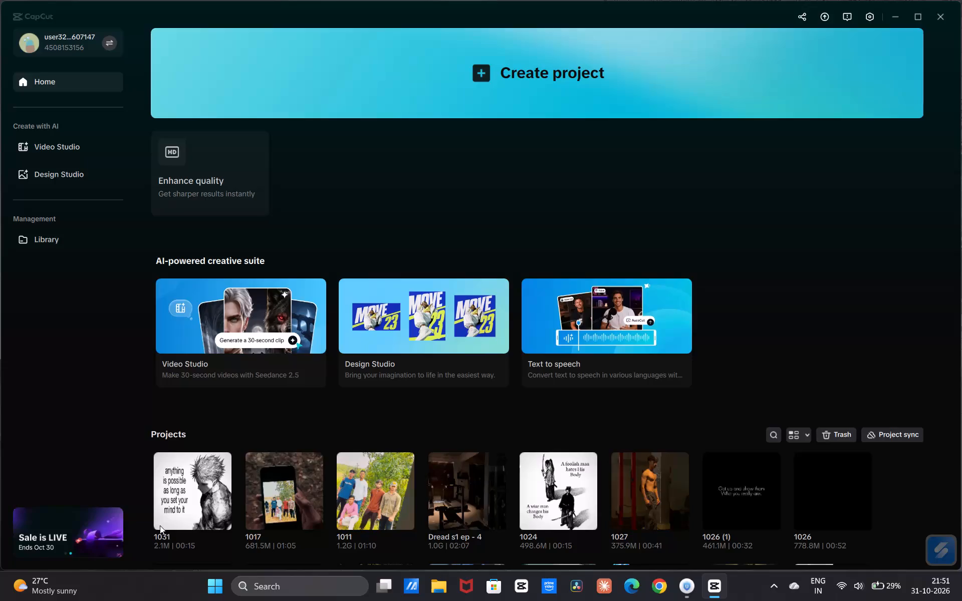
Open the existing project 1031 from the projects list.
left_click(164, 522)
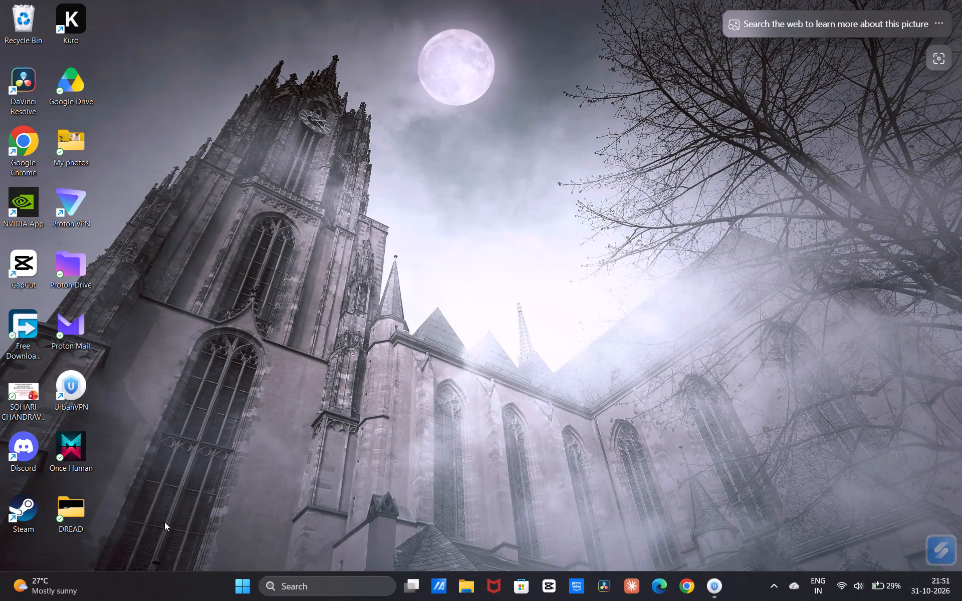
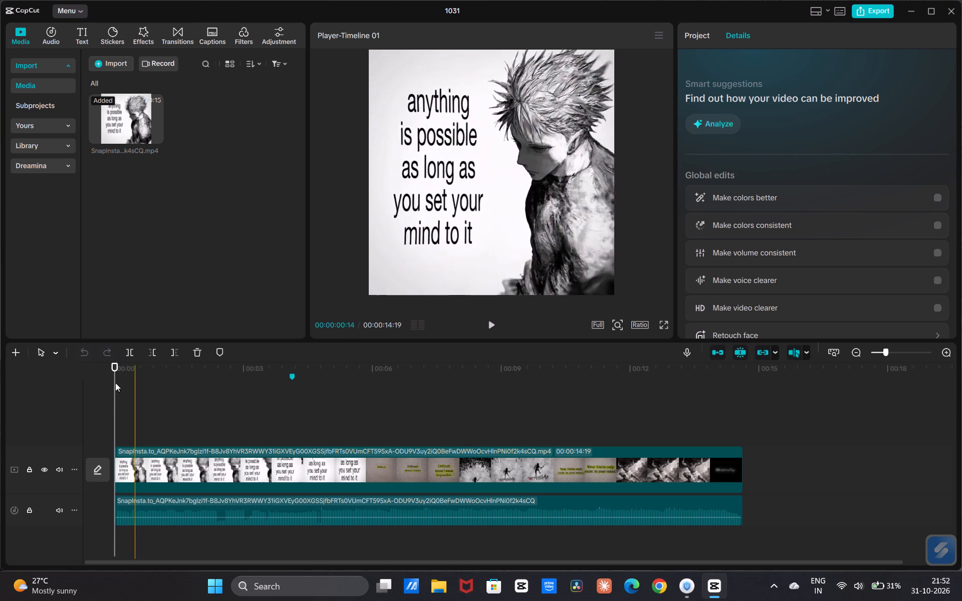
Play back the opening quote shot and examine the section around the existing timeline marker.
key("space")
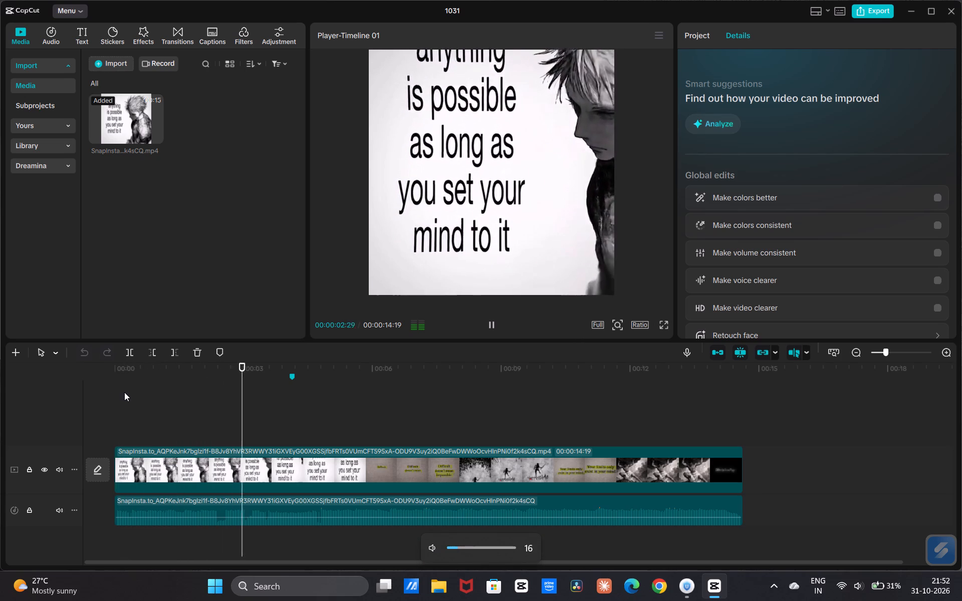
key("space")
key("space")
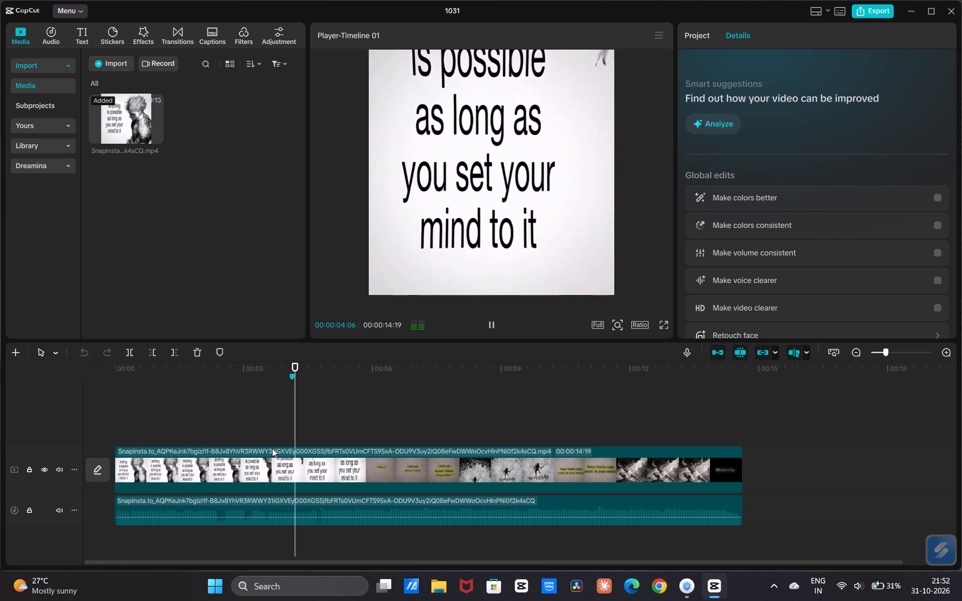
key("space")
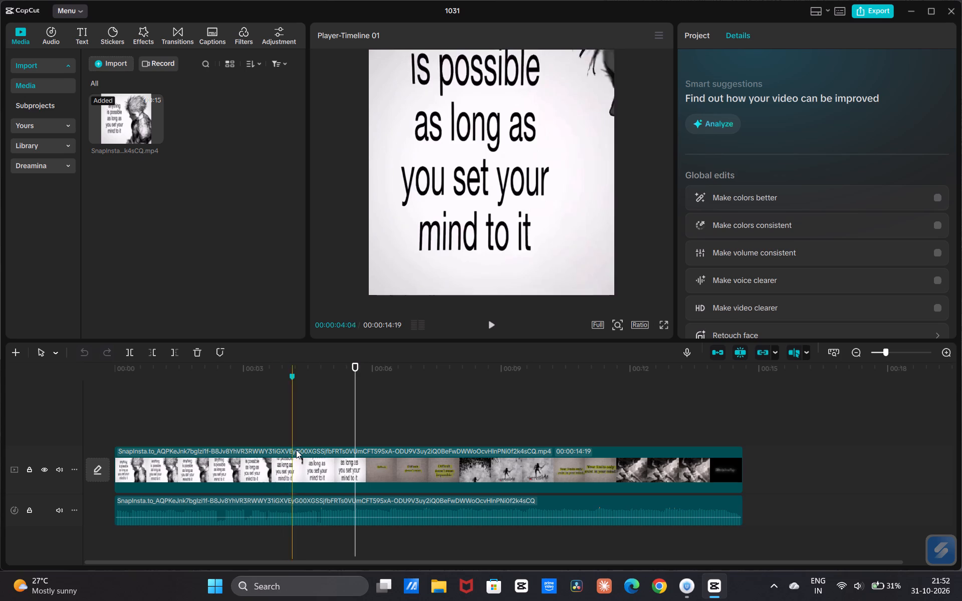
left_click(296, 450)
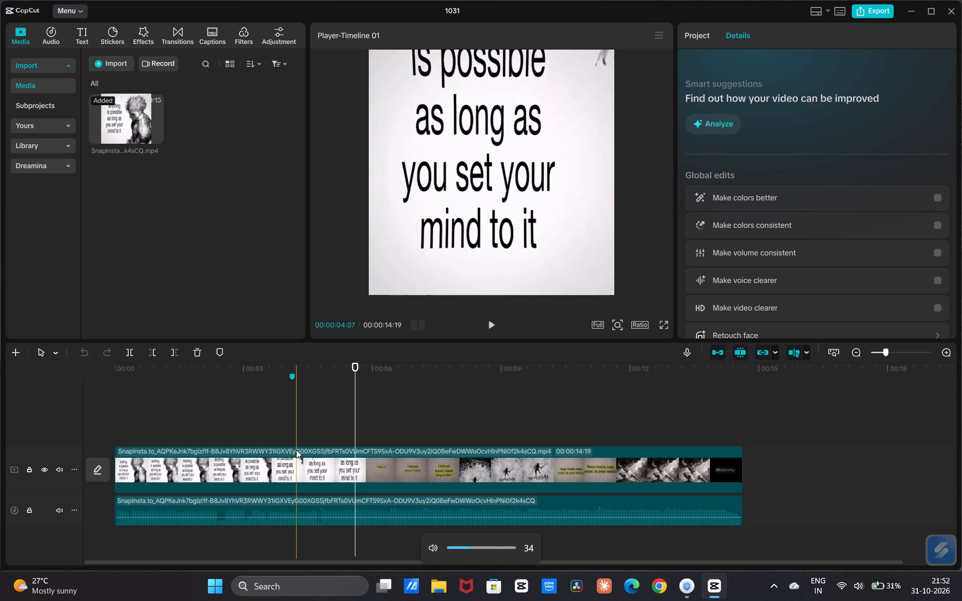
key("space")
left_click(298, 441)
left_click(290, 429)
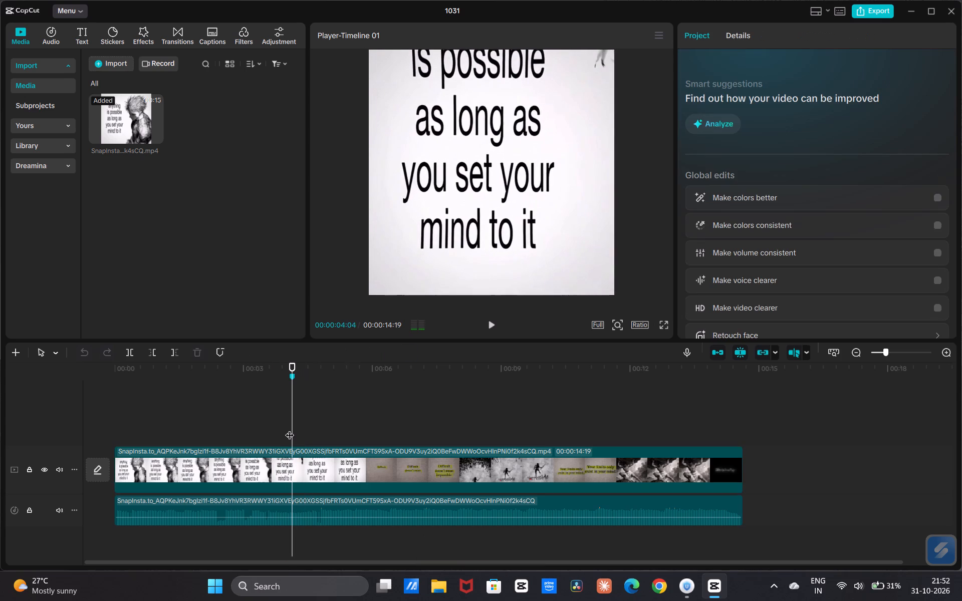
Play on from the existing marker and add a timeline marker at 00:00:04:24, before the quote shot ends.
key("space")
key("space")
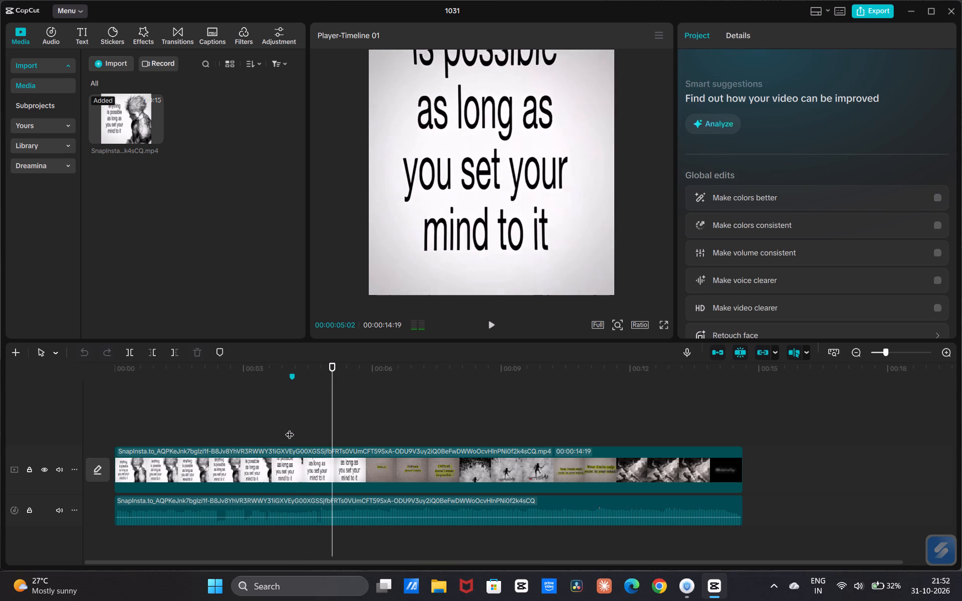
key("space")
key("space")
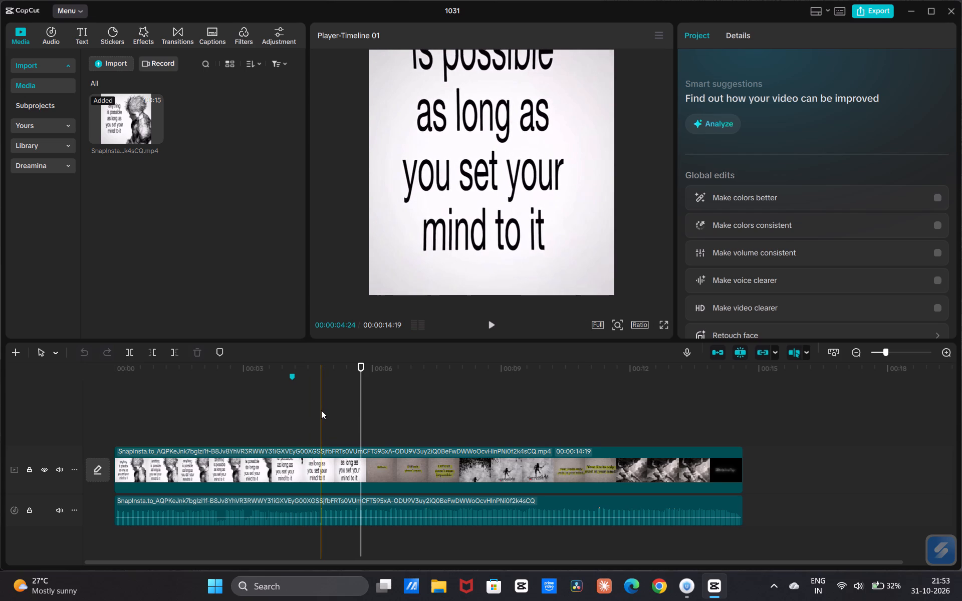
key("m")
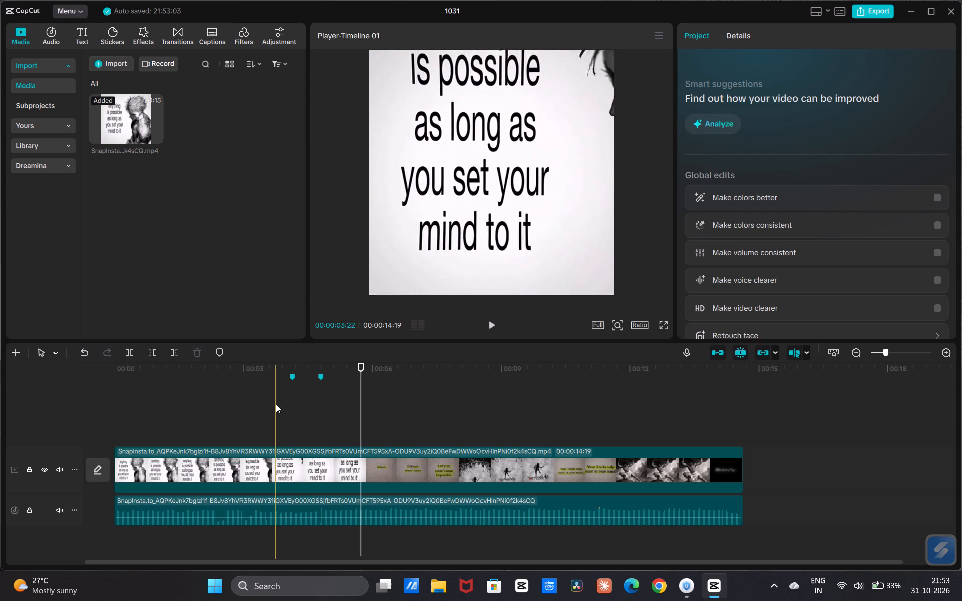
Add a timeline marker at 00:00:05:05, where the quote shot starts transitioning to the "Difficult" shot.
key("space")
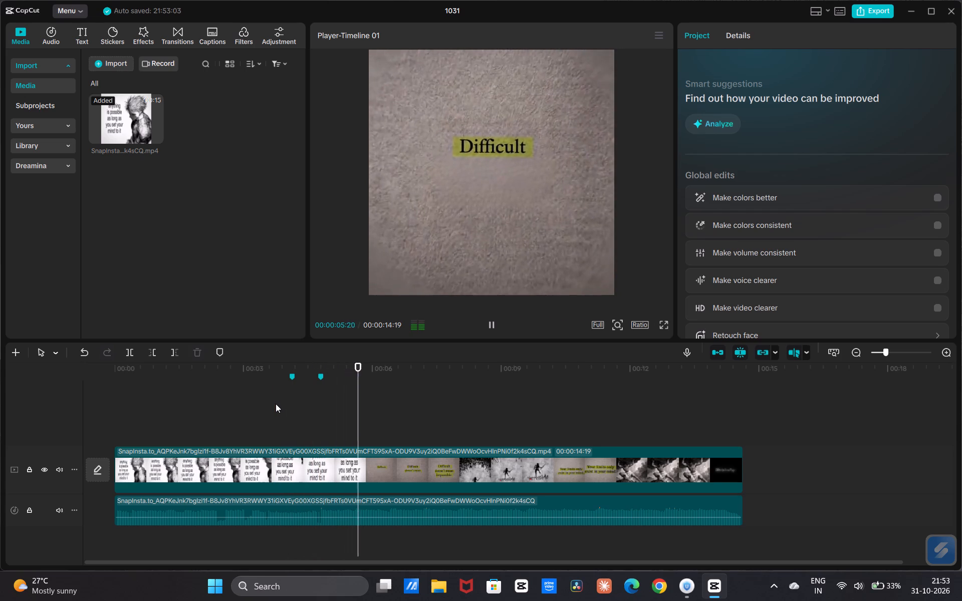
key("space")
key("space")
key("space")
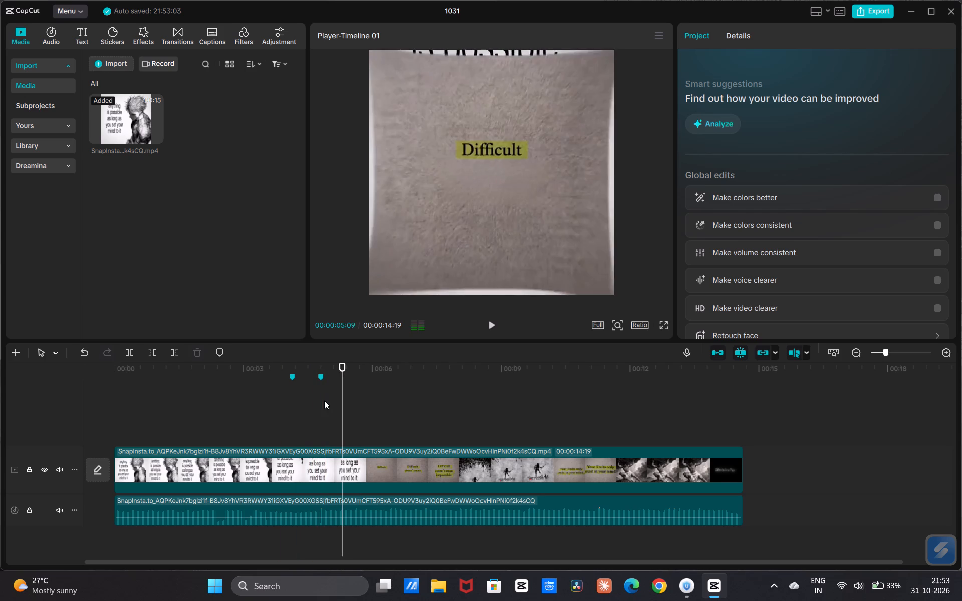
left_click_drag(343, 411, 334, 412)
key("Right")
key("Right")
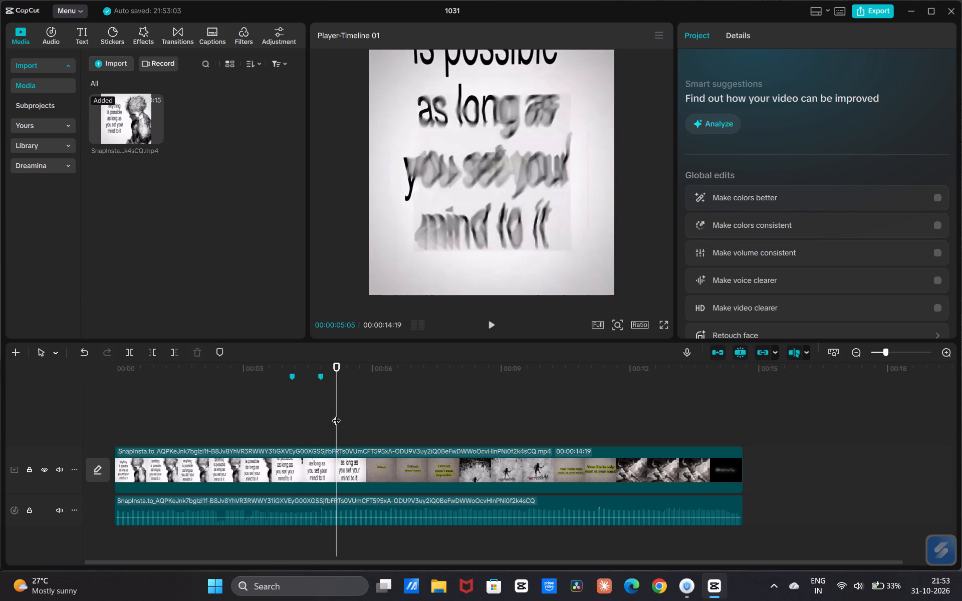
key("m")
Advance frame by frame and add a timeline marker at 00:00:06:01, where the words "doesn't mean" appear.
key("Right")
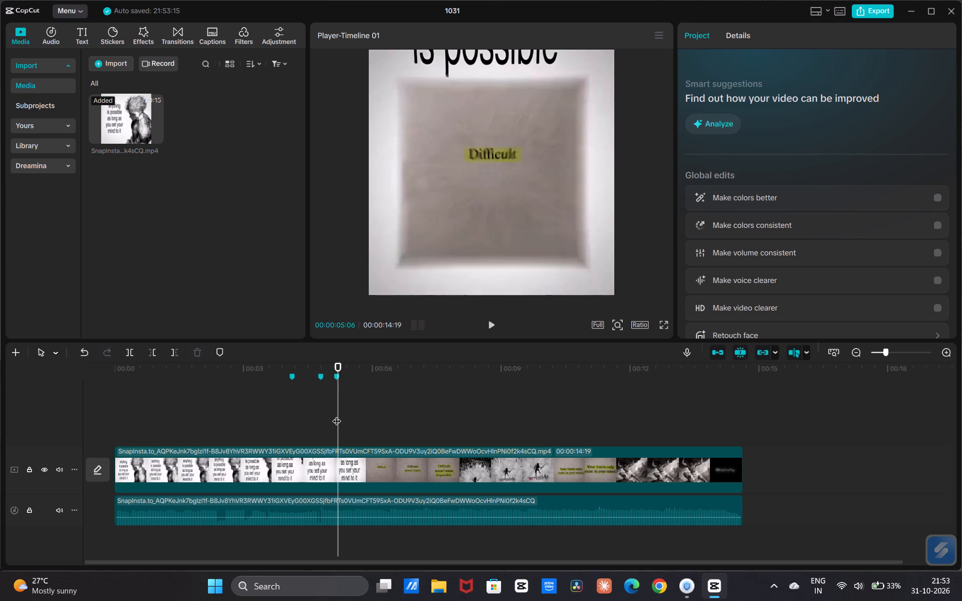
key("Right")
key("Right")
key("Right")
key("Right")
key("Right")
key("Right")
key("Right")
key("Right")
key("Right")
key("Right")
key("Right")
key("Right")
key("Right")
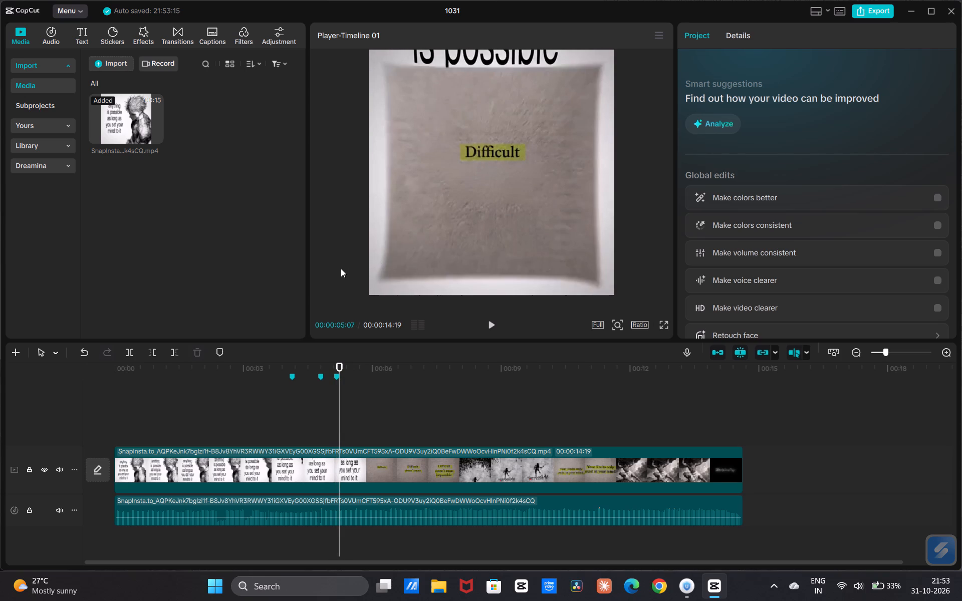
key("Right")
key("Right")
key("Right")
key("Right")
key("Right")
key("Right")
key("Right")
key("Right")
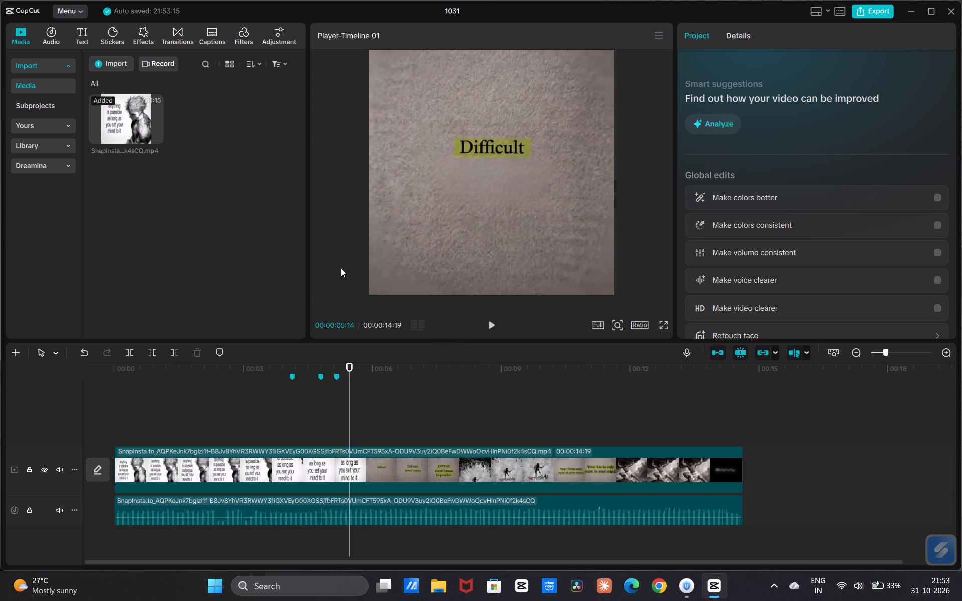
key("Right")
key("Right")
key("Right")
key("Right")
key("Right")
key("Right")
key("Right")
key("Right")
key("Right")
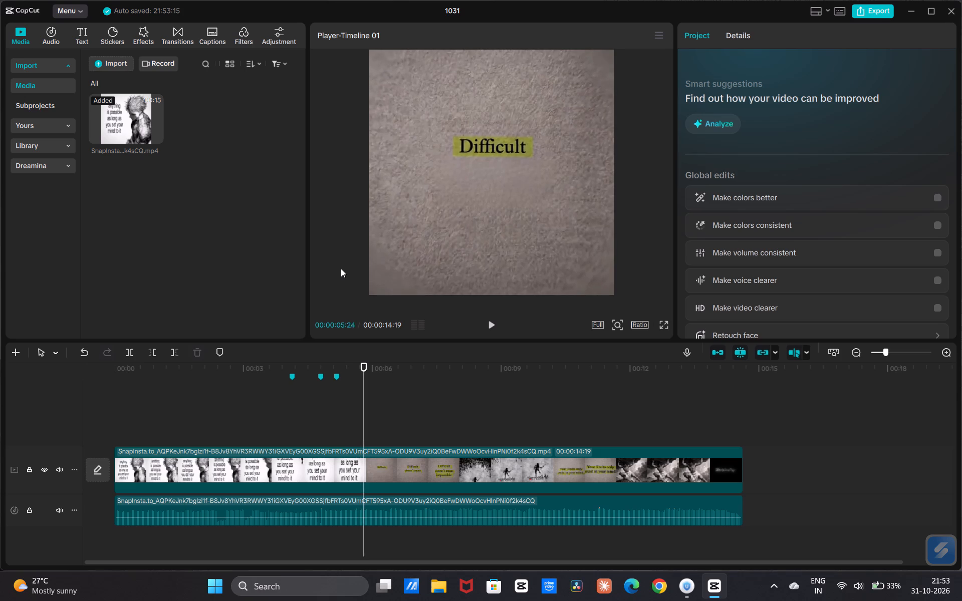
key("Right")
key("Right")
key("Right")
key("Right")
key("Right")
key("Right")
key("Right")
key("Right")
key("Left")
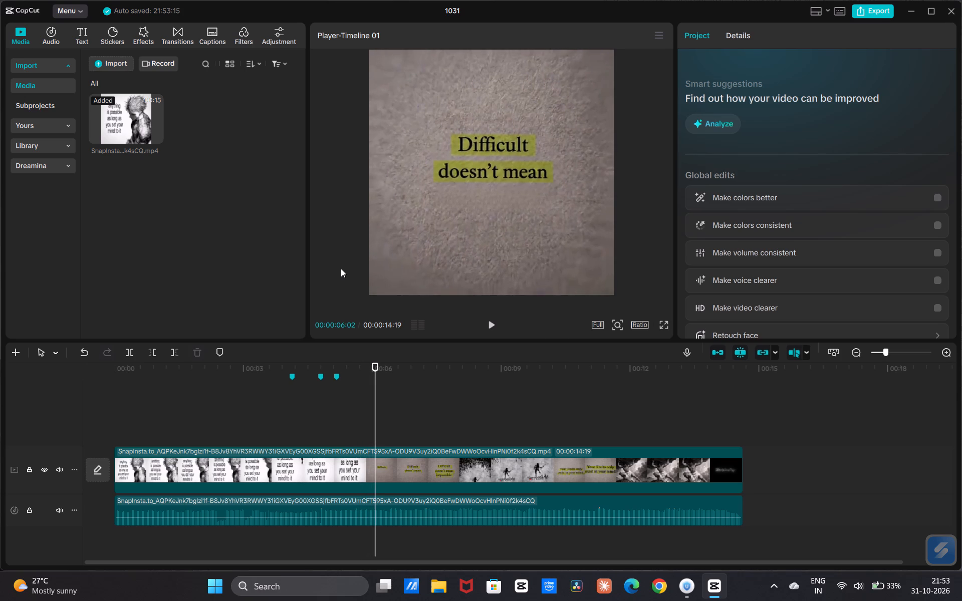
key("Left")
key("Right")
key("Left")
key("Right")
key("m")
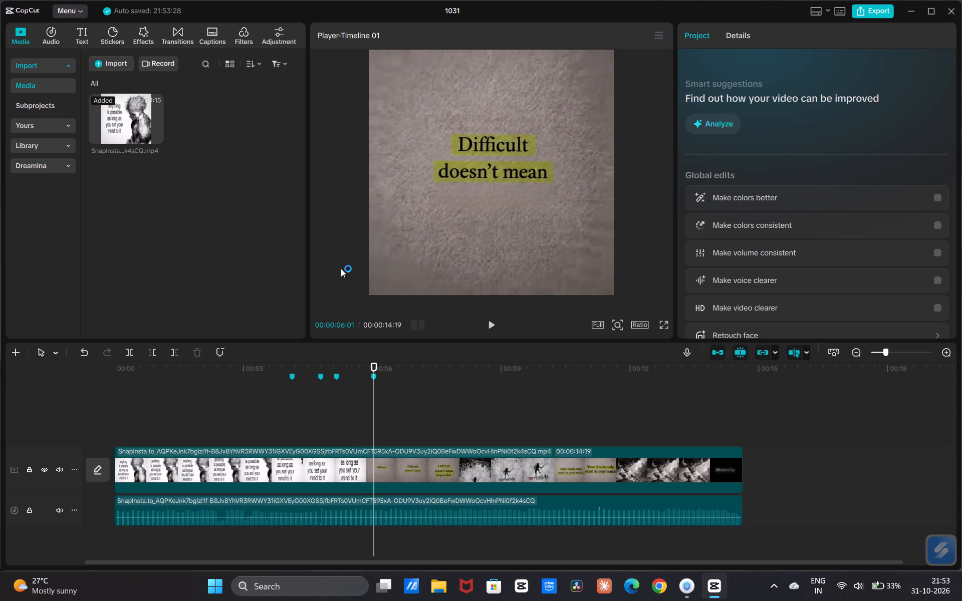
Advance frame by frame and add a timeline marker at 00:00:06:23, where the word "impossible." appears.
key("Right")
key("Right")
key("Right")
key("Right")
key("Right")
key("Right")
key("Right")
key("Right")
key("Right")
key("Right")
key("Right")
key("Right")
key("Right")
key("Right")
key("Right")
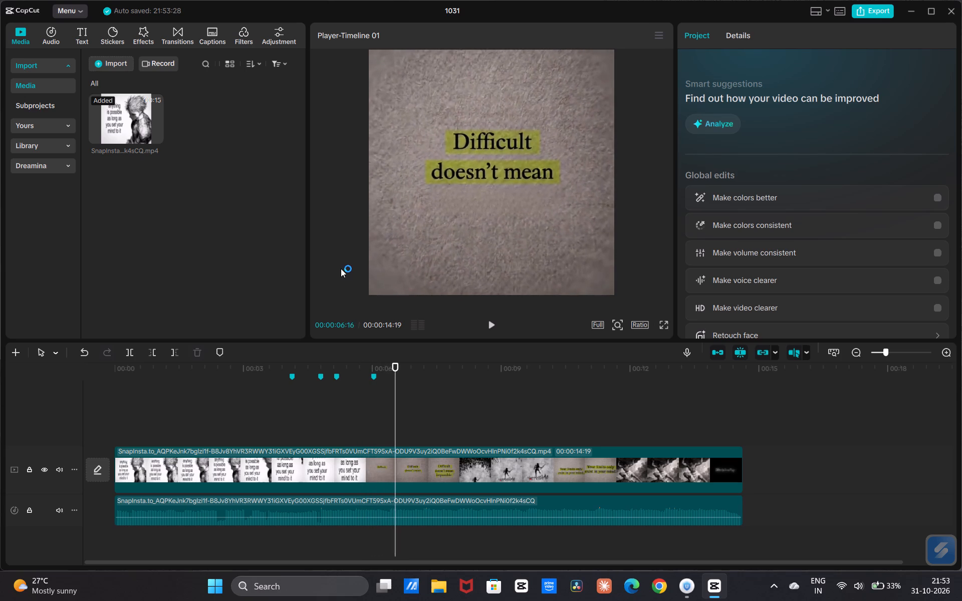
key("Right")
key("Right")
key("Right")
key("Right")
key("Right")
key("Right")
key("Right")
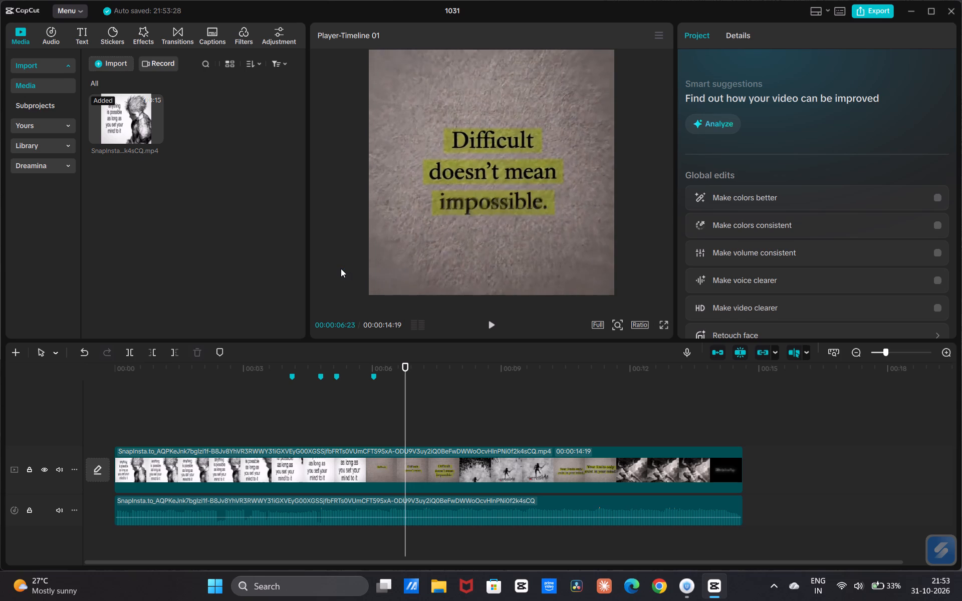
key("Left")
key("Right")
key("m")
Add a timeline marker at 00:00:07:17, where the "Difficult doesn't mean impossible." shot starts its transition out.
key("Right")
key("Right")
key("Right")
key("Right")
key("Right")
key("Right")
key("Right")
key("Right")
key("Right")
key("Right")
key("Right")
key("Right")
key("Right")
key("Right")
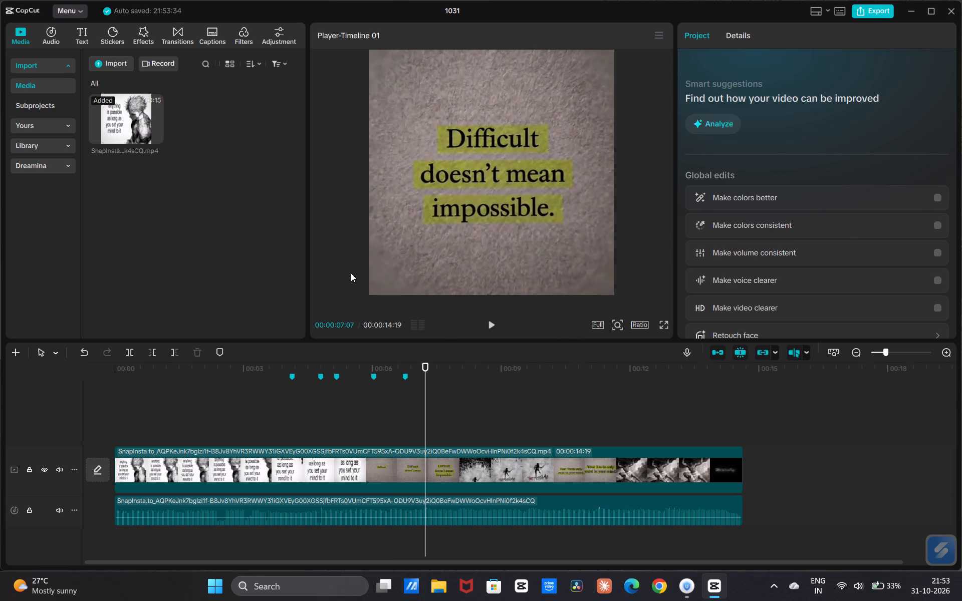
key("Right")
key("Right")
key("Right")
key("Right")
key("Right")
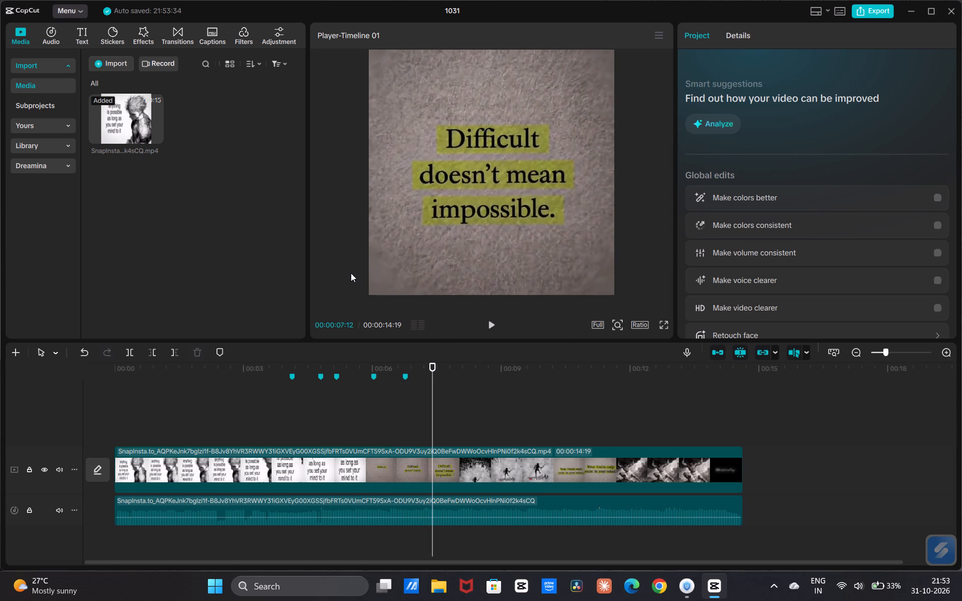
key("Right")
key("Right")
key("Right")
key("Right")
key("Right")
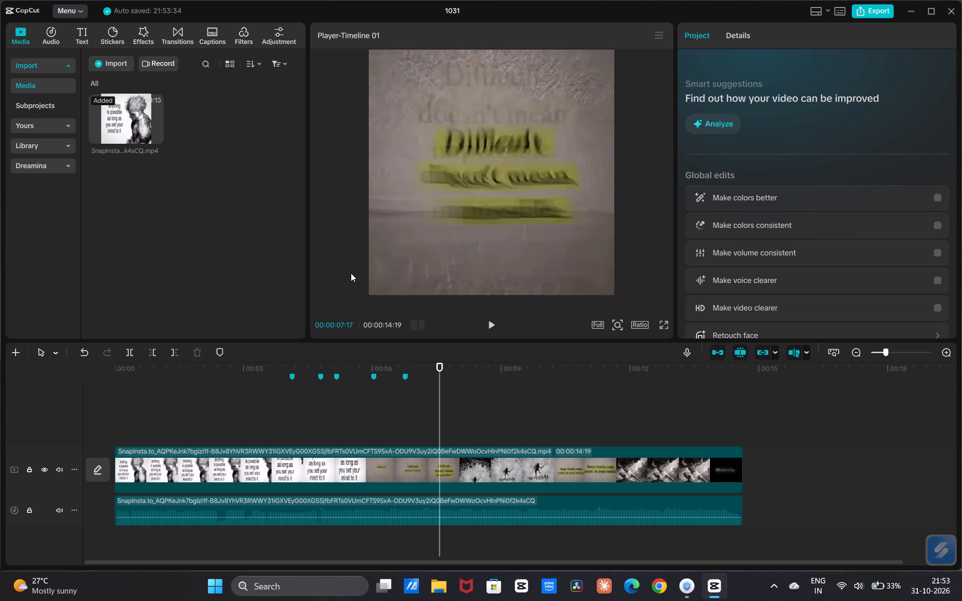
key("m")
Advance frame by frame through the warrior "impossible" shot and add a timeline marker at 00:00:10:01, where "Your limits only exist in your mind." starts appearing.
key("Right")
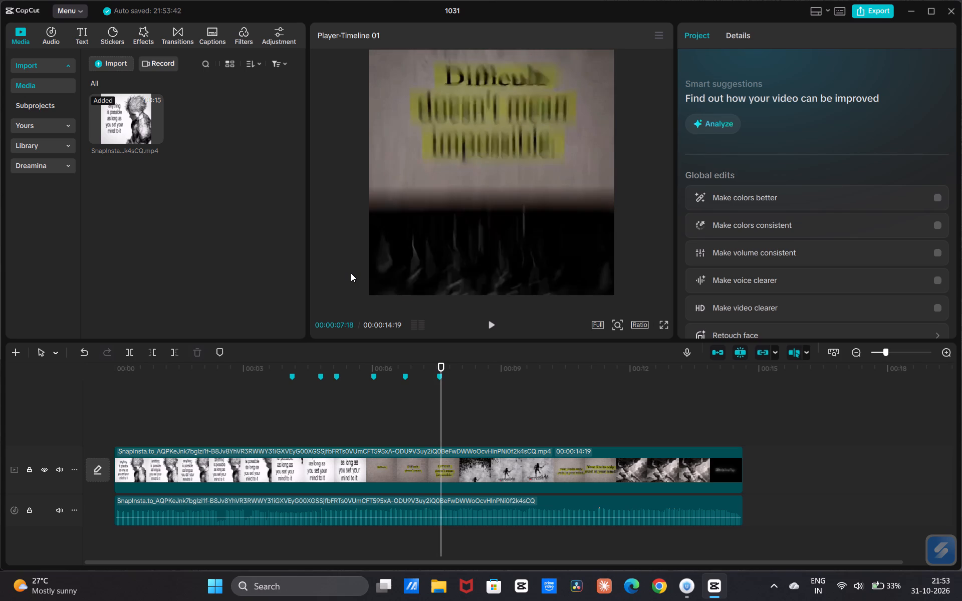
key("Right")
key("Right")
key("Right")
key("Right")
key("Right")
key("Right")
key("Right")
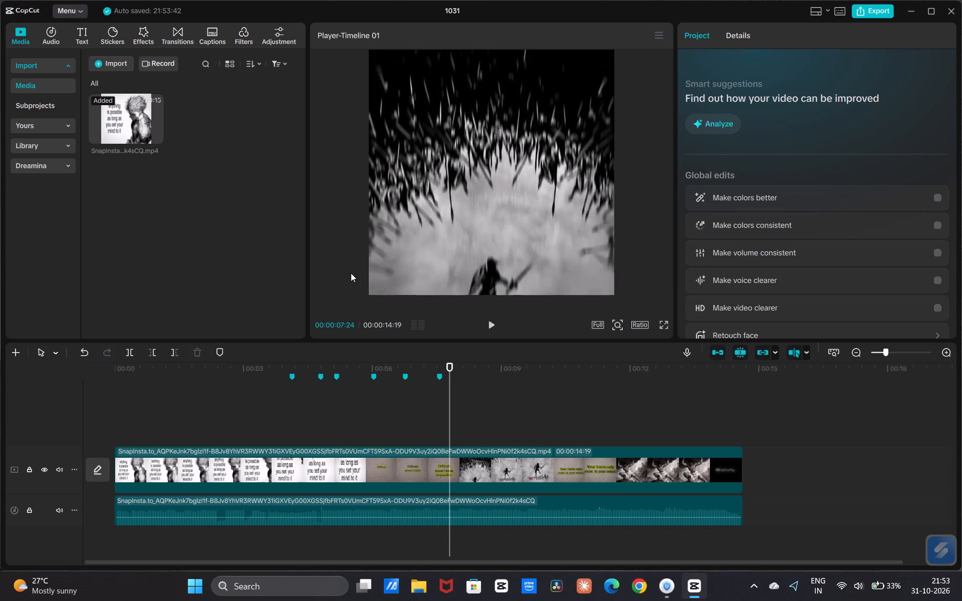
key("Right")
key("Right")
key("Right")
key("Right")
key("Right")
key("Right")
key("Right")
key("Right")
key("Right")
key("Right")
key("Right")
key("Right")
key("Right")
key("Right")
key("Right")
key("Right")
key("Right")
key("Right")
key("Right")
key("Right")
key("Right")
key("Right")
key("Right")
key("Right")
key("Right")
key("Right")
key("Right")
key("Right")
key("Right")
key("Right")
key("Right")
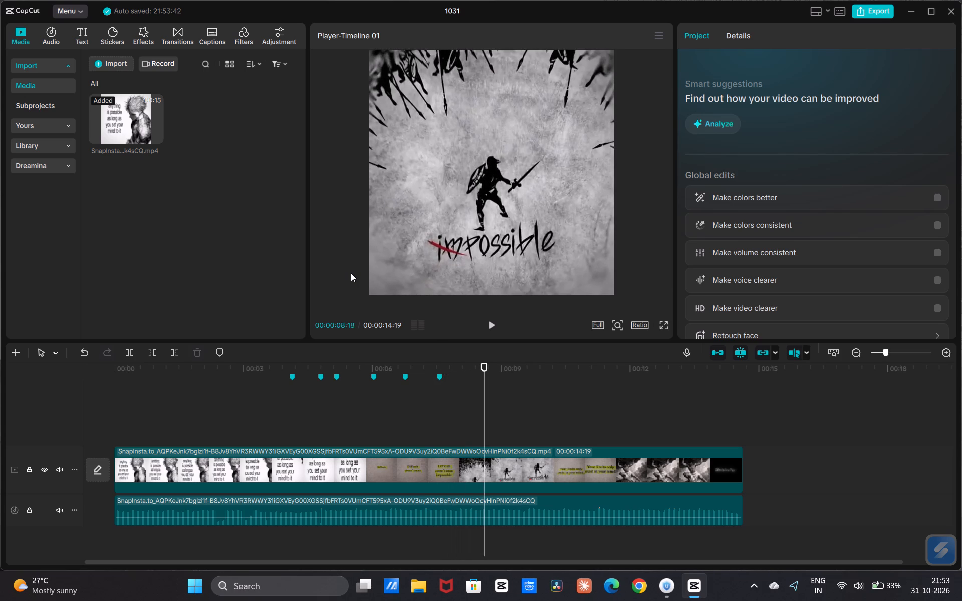
key("Right")
key("Right")
key("Right")
key("Right")
key("Right")
key("Right")
key("Right")
key("Right")
key("Right")
key("Right")
key("Right")
key("Right")
key("Right")
key("Right")
key("Right")
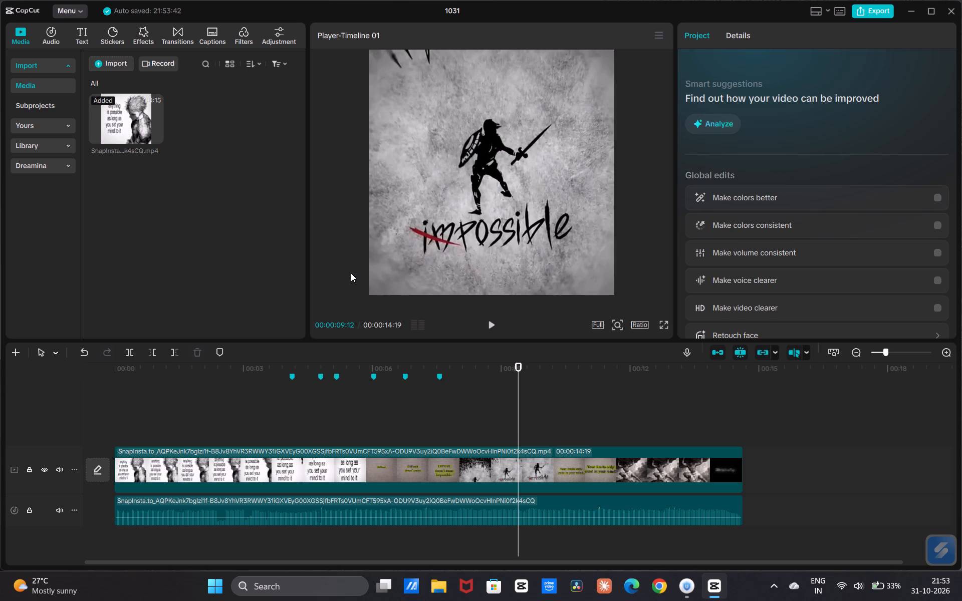
key("Right")
key("Right")
key("Right")
key("Right")
key("Right")
key("Right")
key("Right")
key("Right")
key("Right")
key("Right")
key("Right")
key("Right")
key("Right")
key("Right")
key("Right")
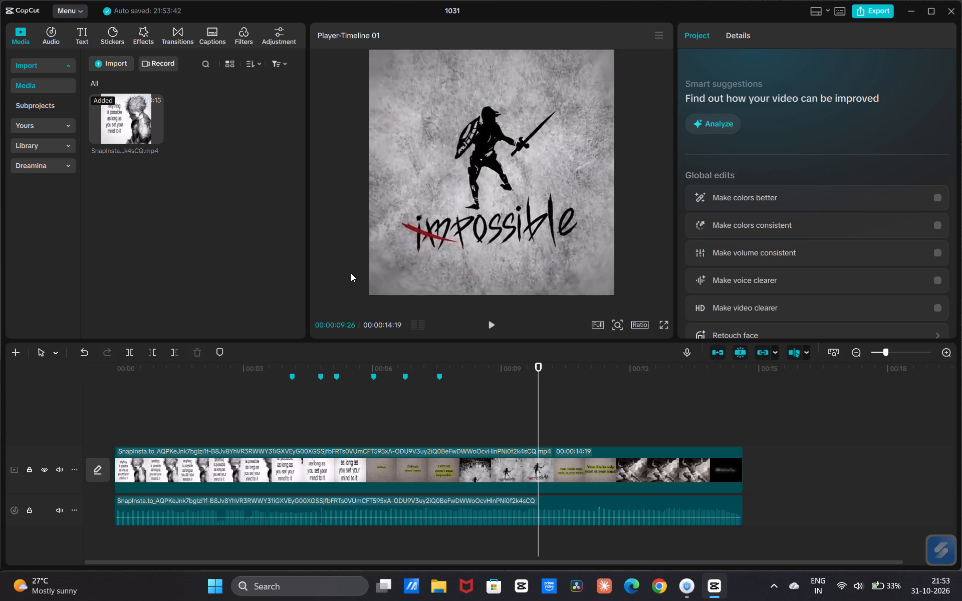
key("Right")
key("Right")
key("Right")
key("Right")
key("Right")
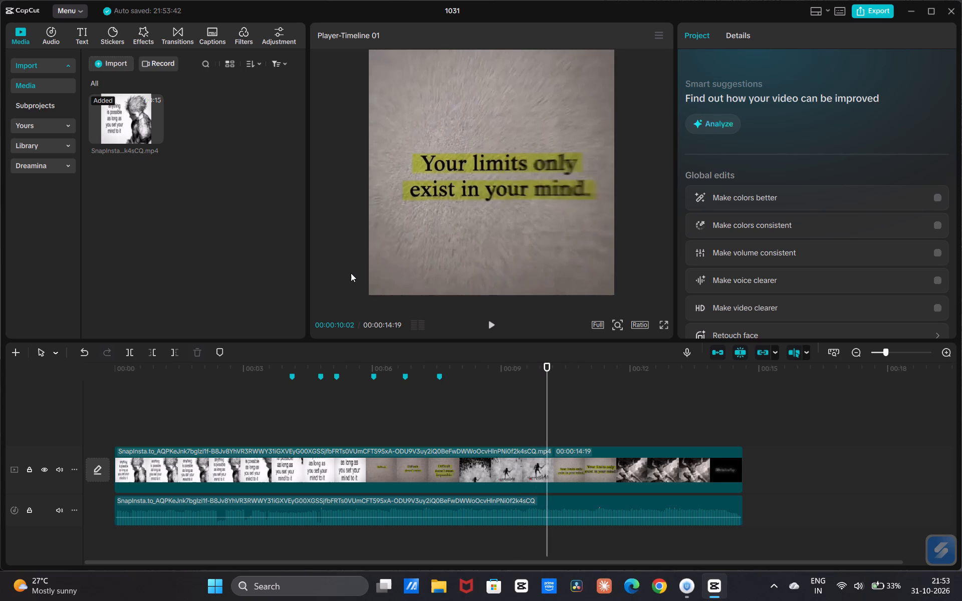
key("Left")
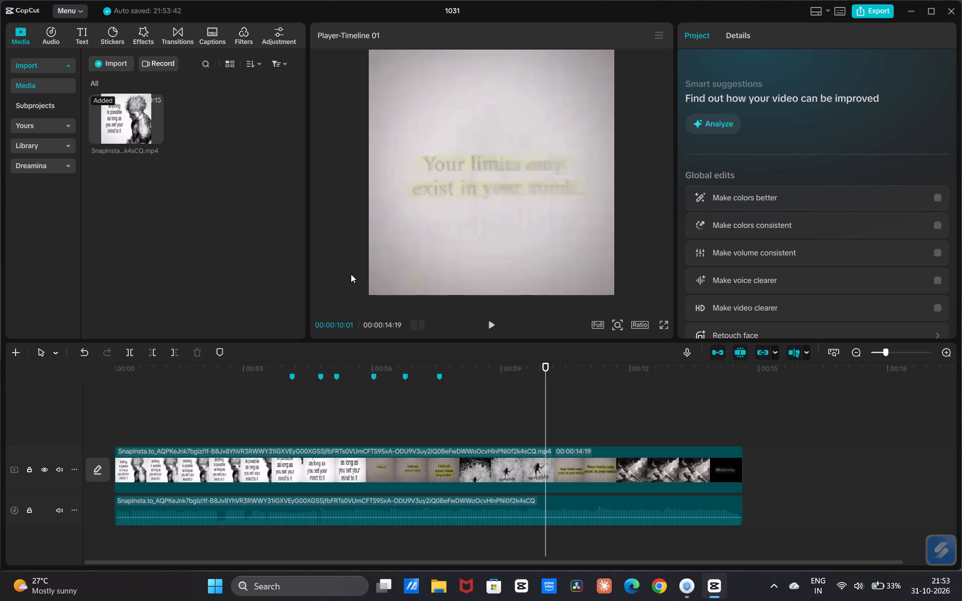
key("m")
Examine the "Your limits only exist in your mind." shot frame by frame up to about 00:00:10:22.
key("Right")
key("Right")
key("Right")
key("Right")
key("Right")
key("Right")
key("Right")
key("Right")
key("Right")
key("Right")
key("Right")
key("Right")
key("Right")
key("Right")
key("Right")
key("Right")
key("Right")
key("Right")
key("Right")
key("Right")
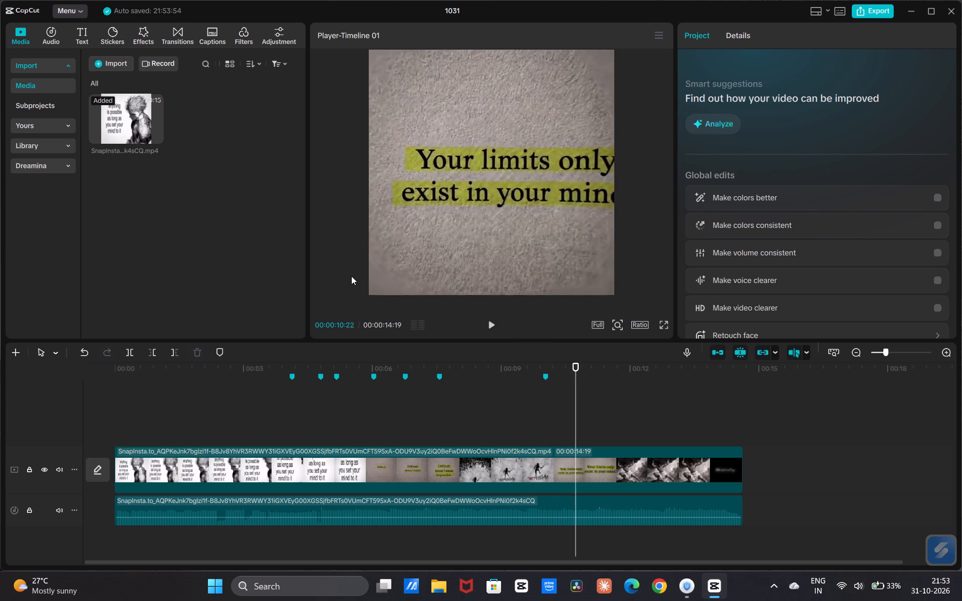
key("Right")
Go back frame by frame from the "Your limits only exist in your mind." shot through the warrior "impossible" shot to 00:00:07:26.
key("Left")
key("Left")
key("Left")
key("Left")
key("Left")
key("Left")
key("Left")
key("Left")
key("Left")
key("Left")
key("Left")
key("Left")
key("Left")
key("Left")
key("Left")
key("Left")
key("Left")
key("Left")
key("Left")
key("Left")
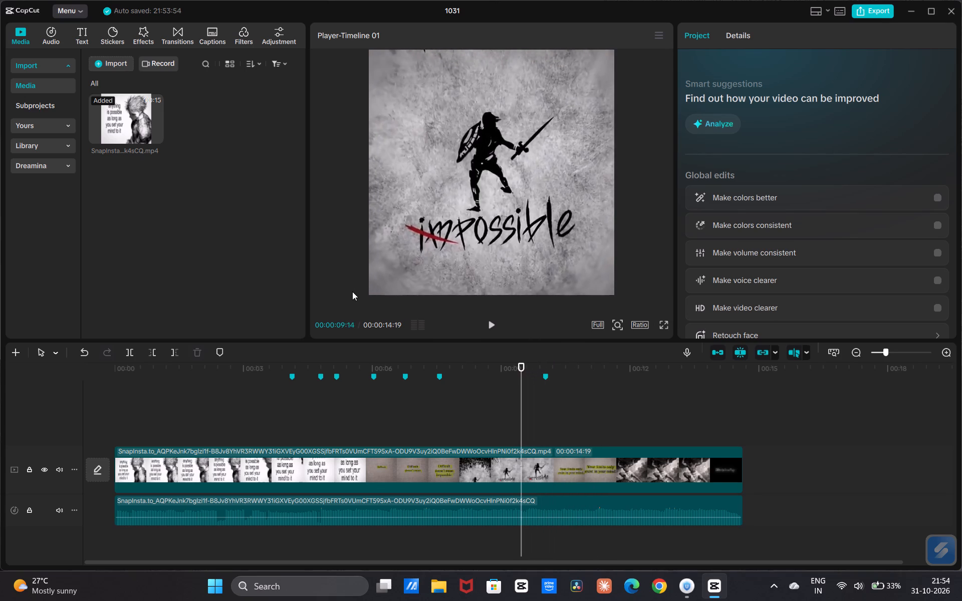
key("Left")
key("Left")
key("Left")
key("Left")
key("Left")
key("Left")
key("Left")
key("Left")
key("Left")
key("Left")
key("Left")
key("Left")
key("Left")
key("Left")
key("Left")
key("Left")
key("Left")
key("Left")
key("Left")
key("Left")
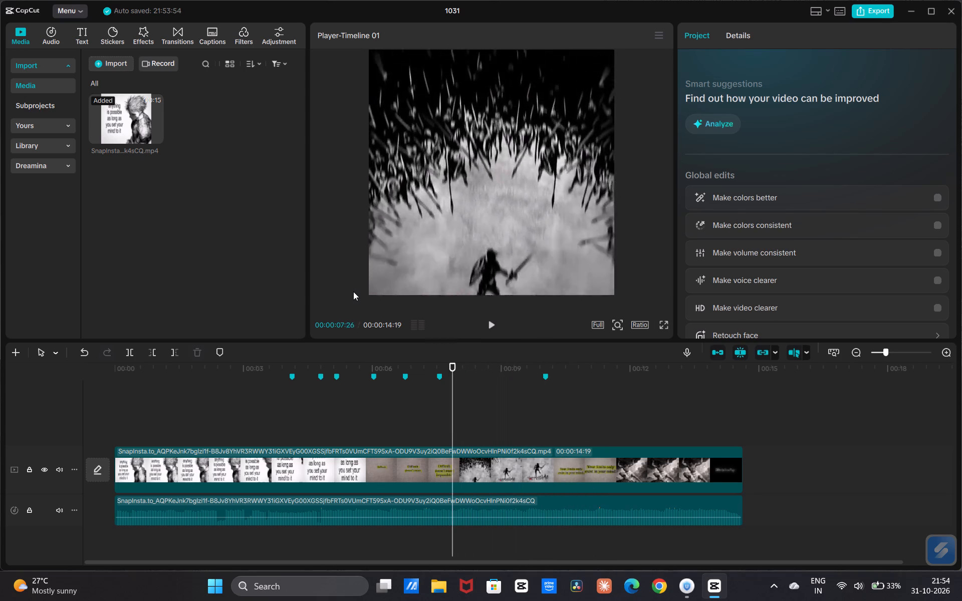
Play the start of the warrior "impossible" shot from 00:00:07:26 and review its motion backwards frame by frame to the same point.
key("space")
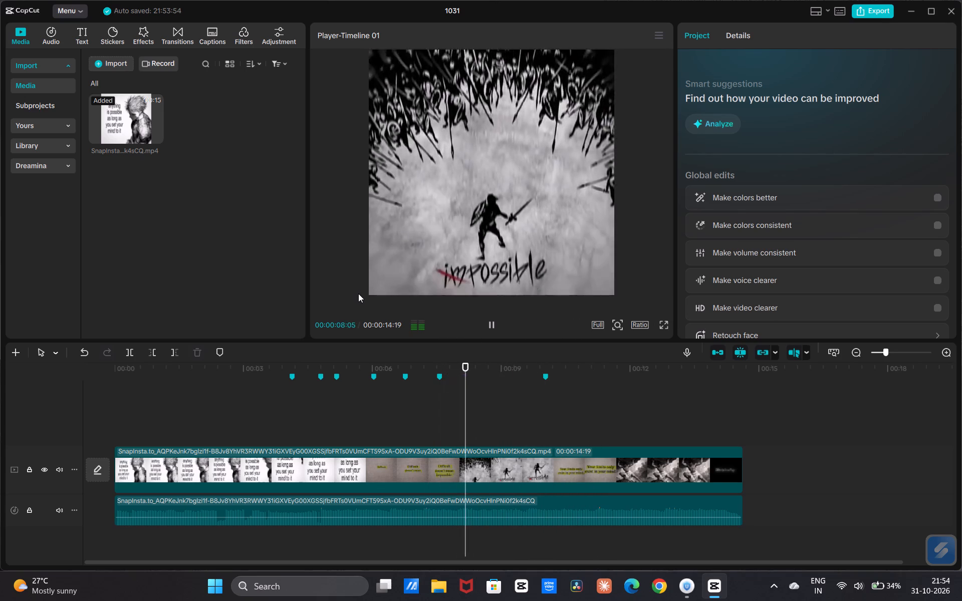
key("space")
key("Left")
key("Left")
key("Left")
key("Left")
key("Left")
key("Left")
key("Left")
key("Left")
key("Left")
key("Left")
key("Left")
key("Left")
key("Left")
key("Left")
key("Left")
key("Left")
key("Left")
key("Left")
key("Left")
key("Left")
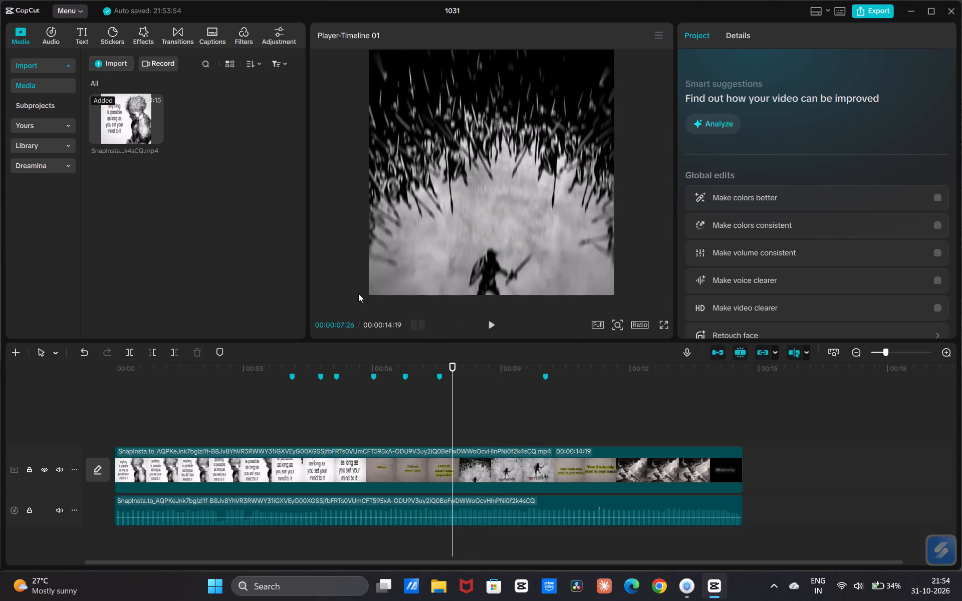
Replay the start of the warrior "impossible" shot from 00:00:07:26 and examine it backwards frame by frame to 00:00:08:03.
key("space")
key("space")
key("Left")
key("Left")
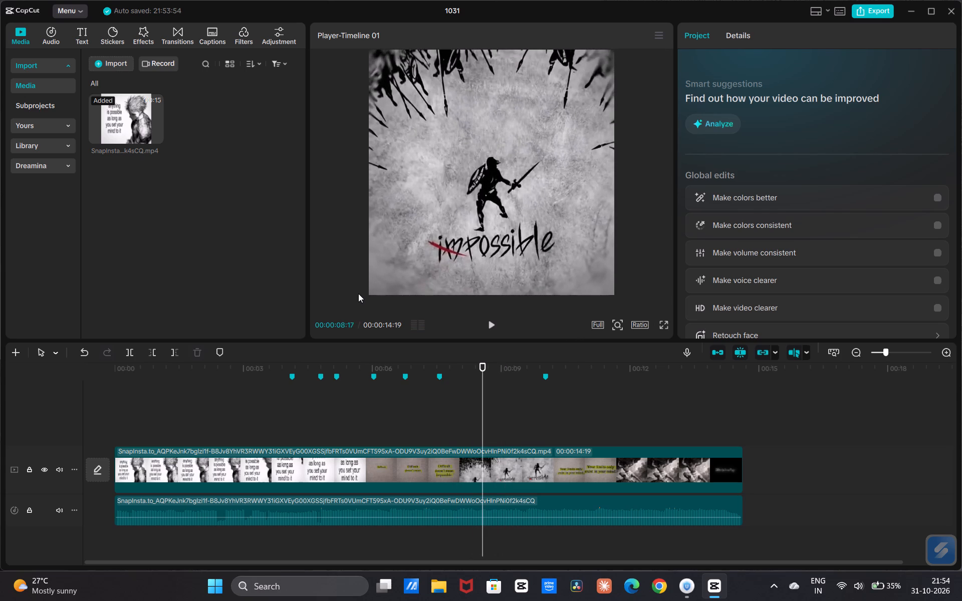
key("Left")
key("Left")
key("Left")
key("Left")
key("Left")
key("Left")
key("Left")
key("Left")
key("Left")
key("Left")
key("Left")
key("Left")
key("Left")
key("Left")
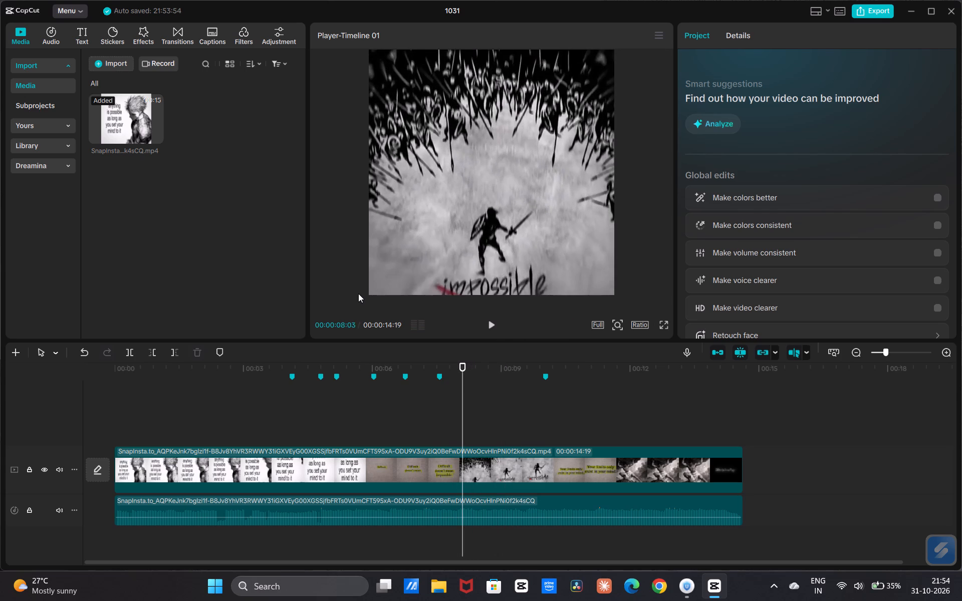
Return the playhead to the start of the timeline at 00:00:00:00.
key("Down")
key("Up")
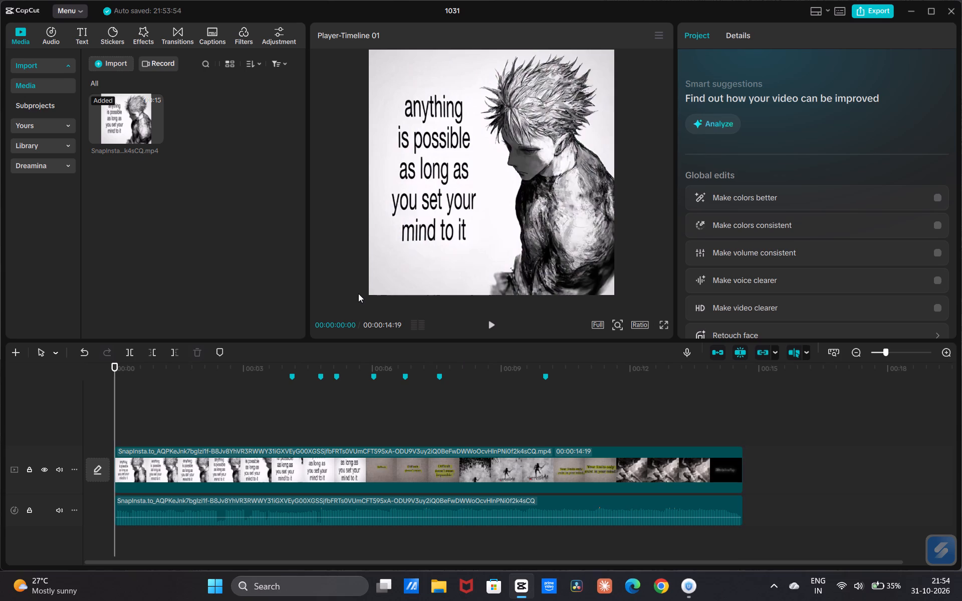
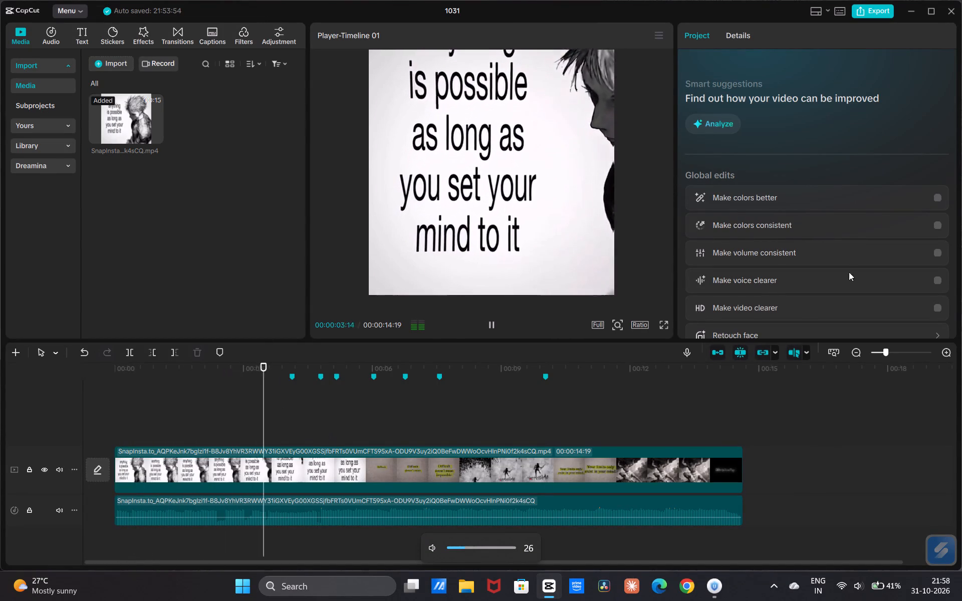
Pause the reference video playback at the "Difficult" text shot, at 00:00:05:10.
key("space")
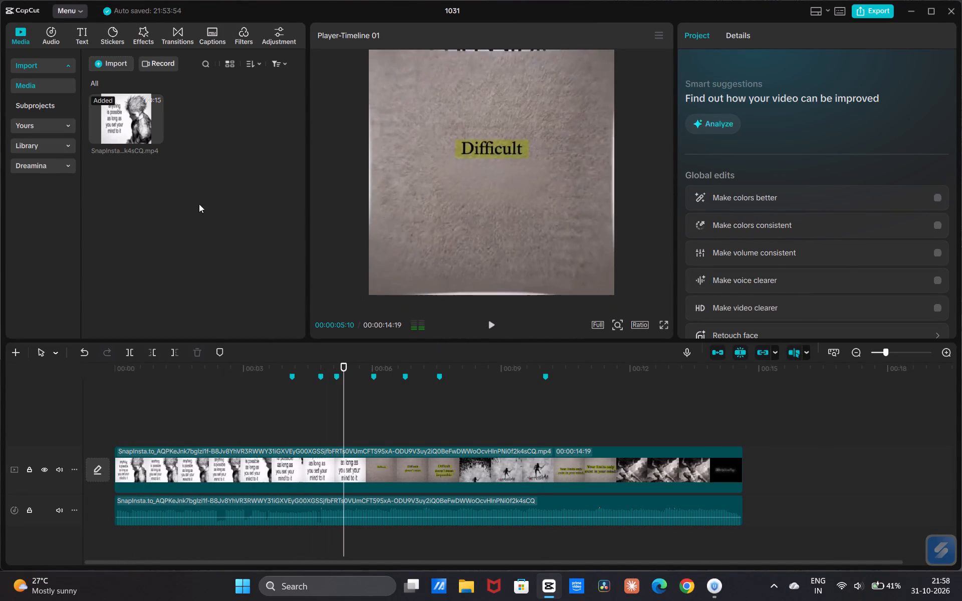
Import the clips IMG_3703, IMG_3702 and IMG_3701 from the Downloads folder into the project media.
left_click(118, 60)
left_click(151, 87)
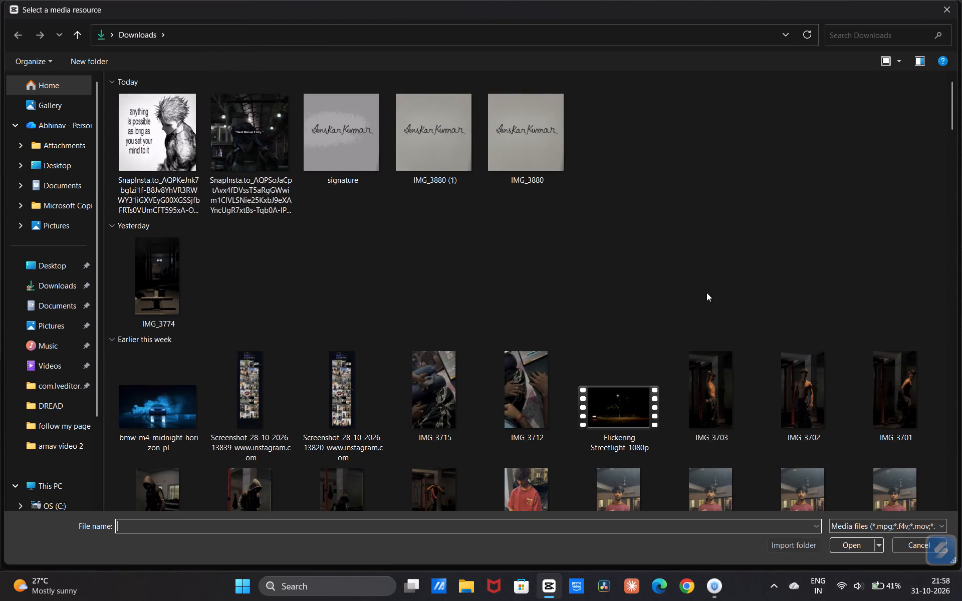
scroll(815, 306, "down", 2)
scroll(709, 333, "up", 2)
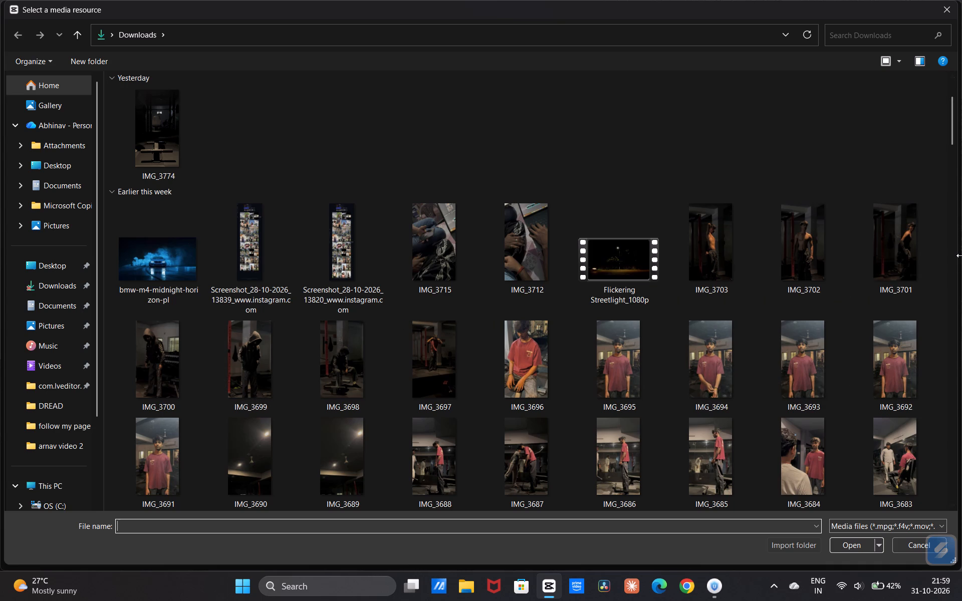
left_click_drag(944, 250, 728, 246)
left_click(846, 546)
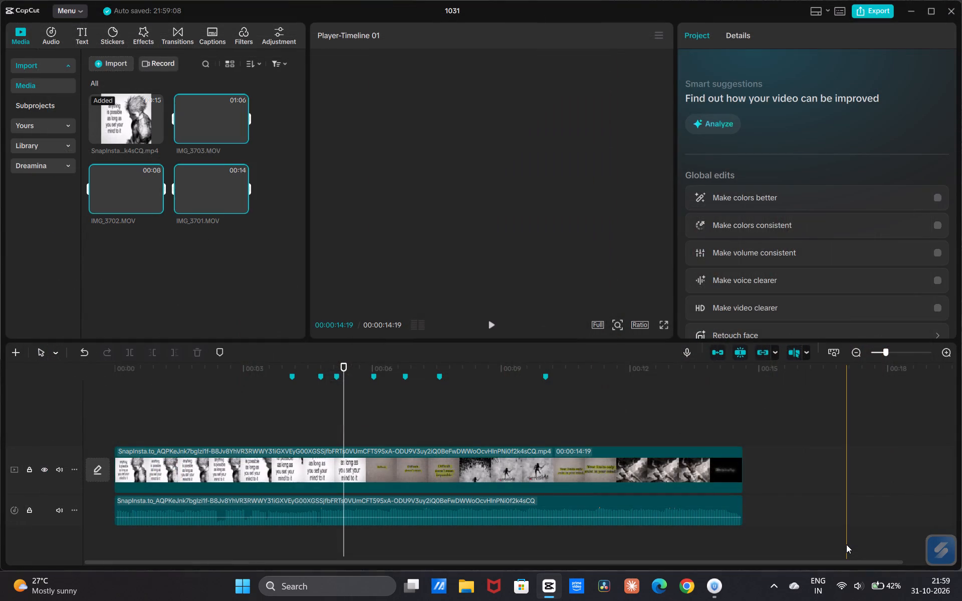
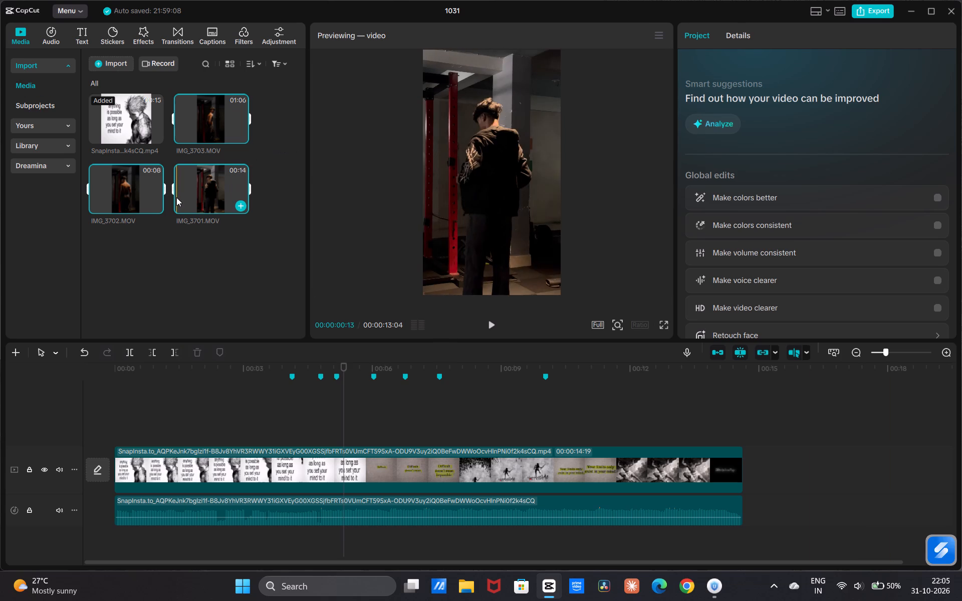
Preview the IMG_3701 footage in the project media to check where the jacket comes off.
key("space")
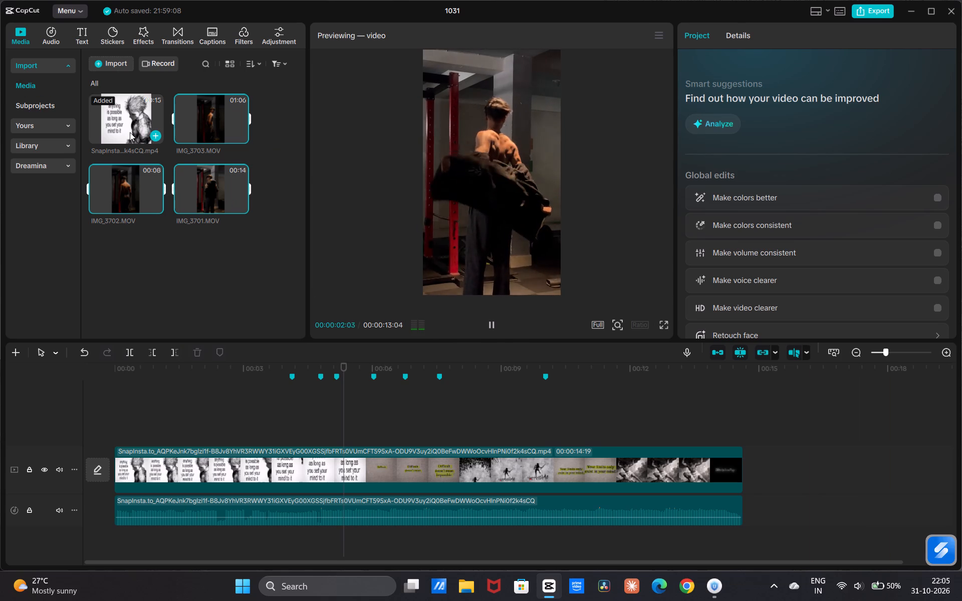
key("space")
key("space")
key("space")
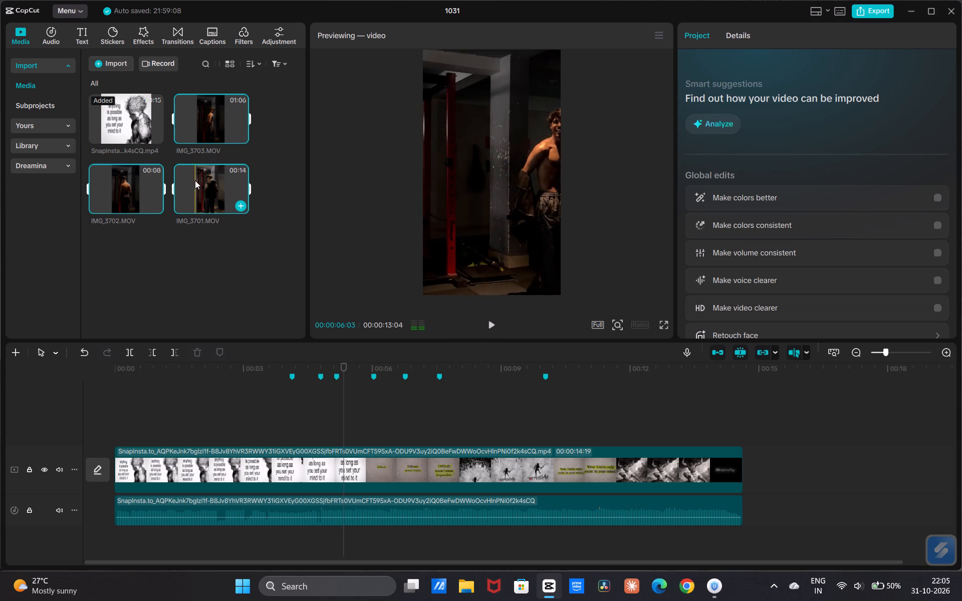
key("space")
key("space")
Place the three imported gym clips on a new track above the reference video, starting at the first marker with IMG_3703.
left_click_drag(196, 184, 217, 199)
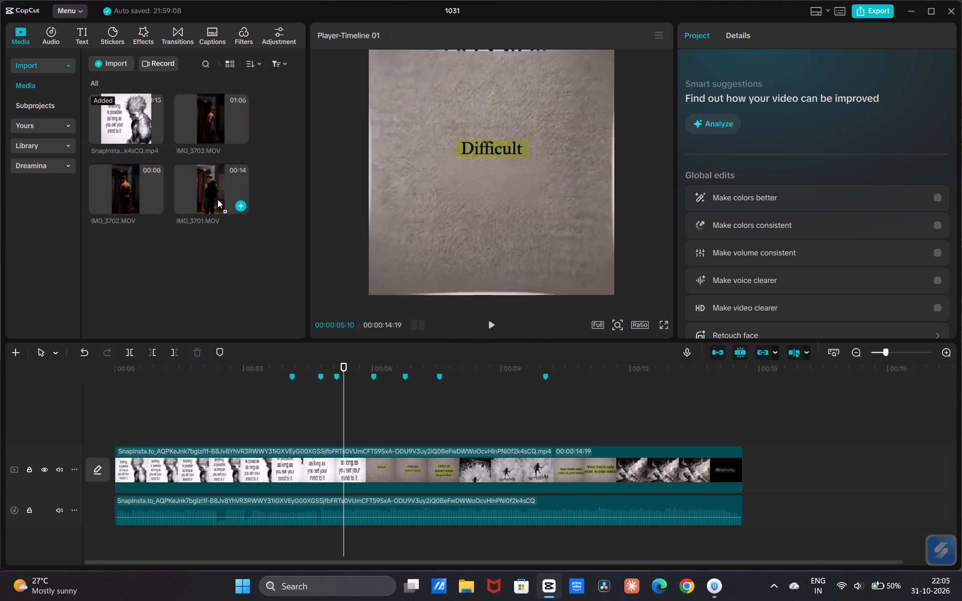
left_click_drag(217, 199, 321, 433)
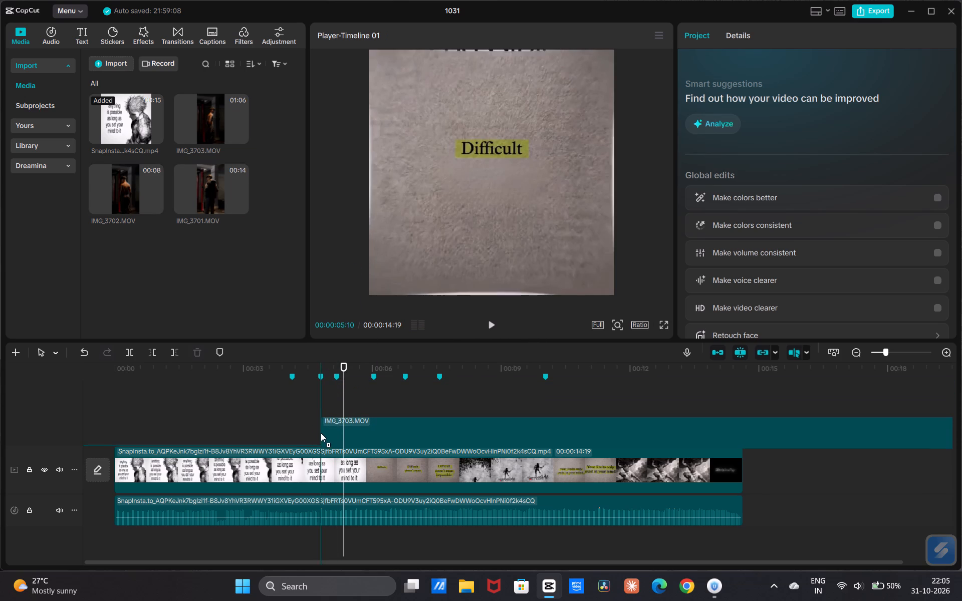
left_click_drag(321, 433, 290, 429)
left_click(264, 410)
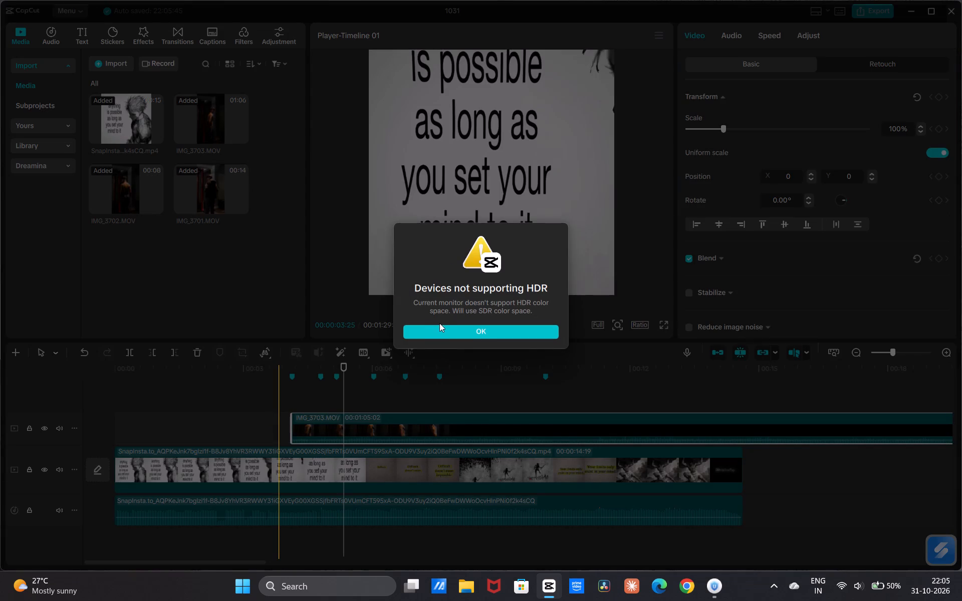
left_click_drag(438, 323, 439, 328)
left_click(425, 330)
Play the start of the placed footage and delete the IMG_3703 clip from the track above the reference video.
left_click(249, 391)
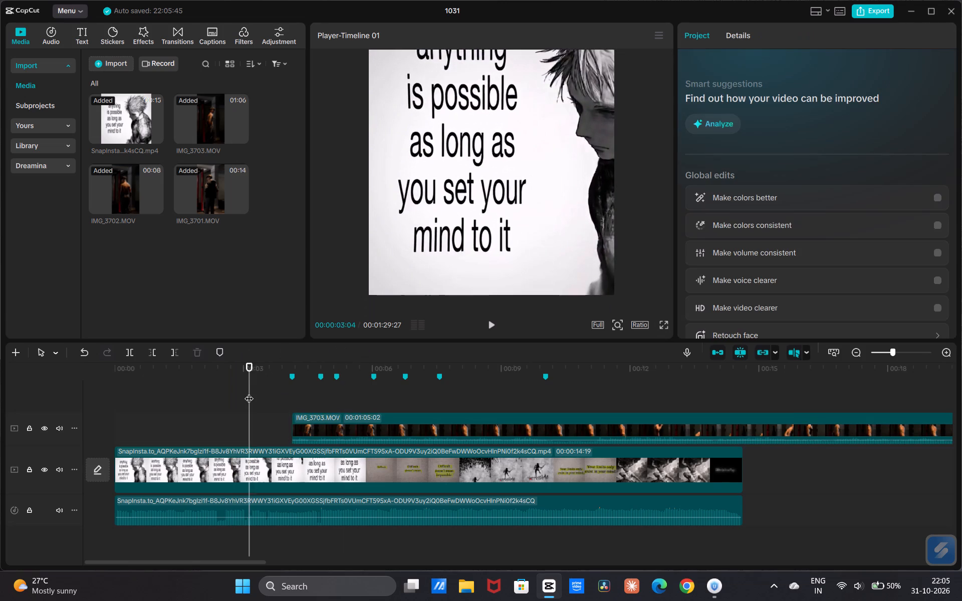
key("space")
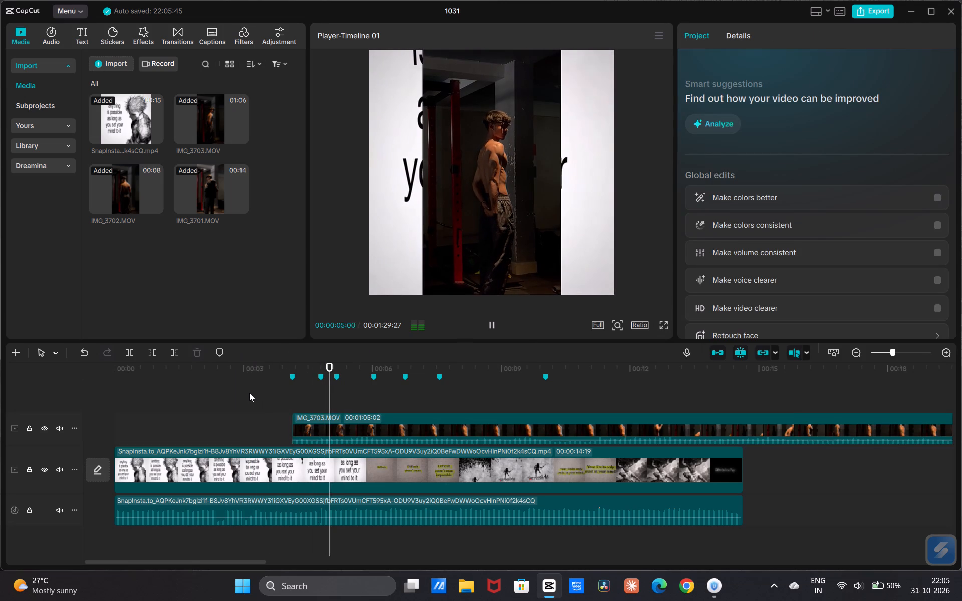
key("space")
left_click_drag(314, 422, 133, 201)
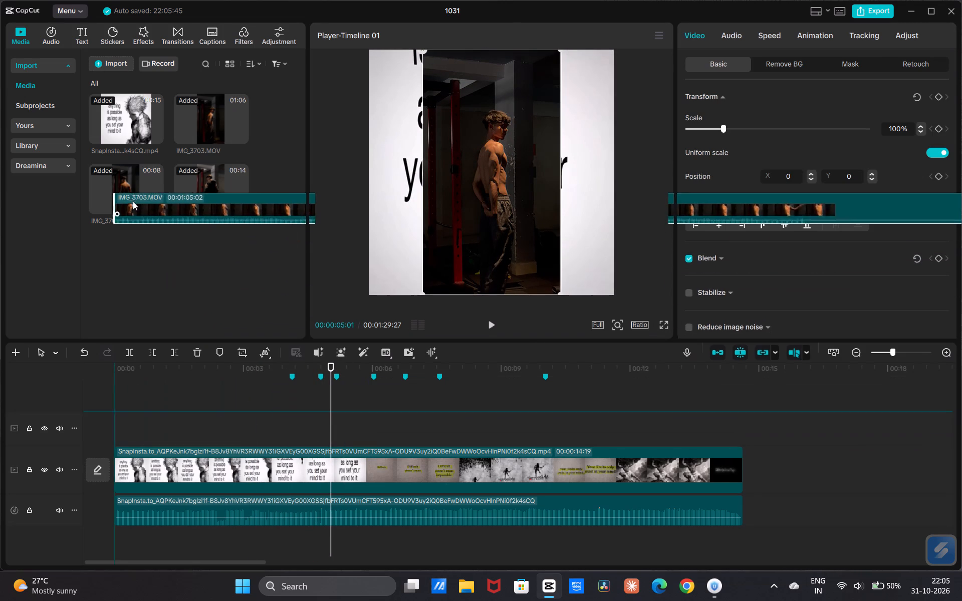
left_click_drag(133, 201, 417, 448)
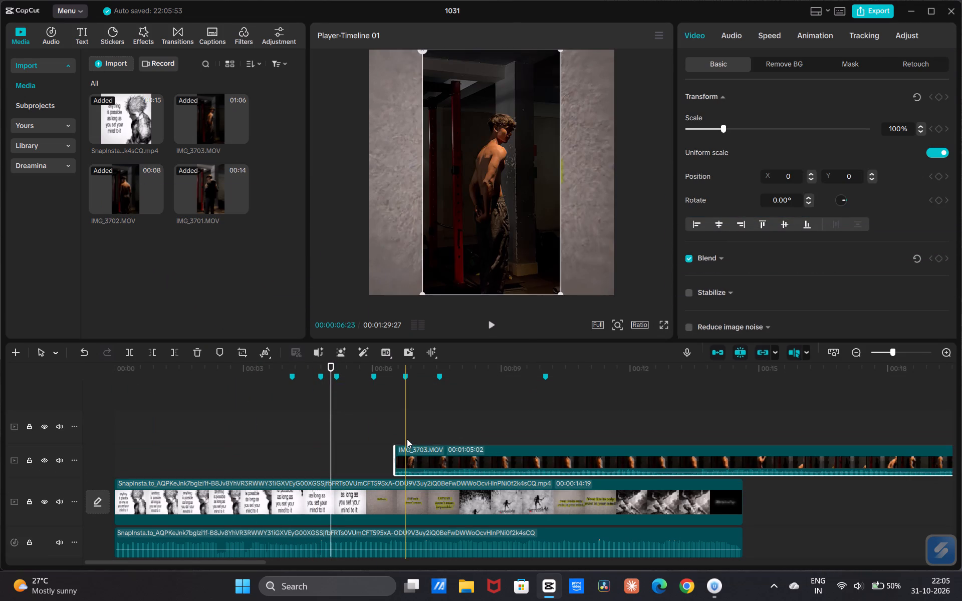
key("BackSpace")
Review the reference video's shot timing from before the first marker up to the third marker.
left_click(230, 428)
key("space")
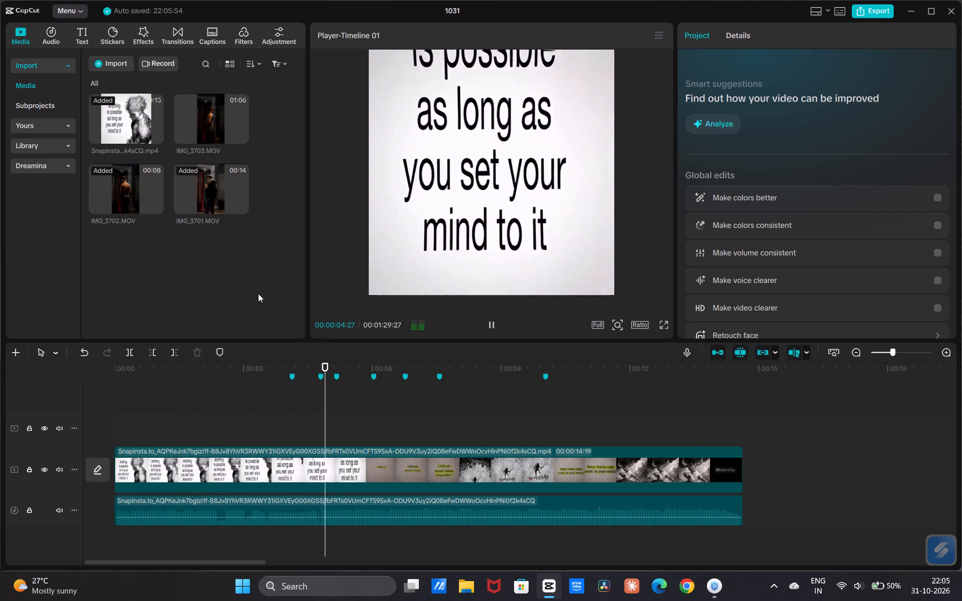
key("space")
left_click(291, 401)
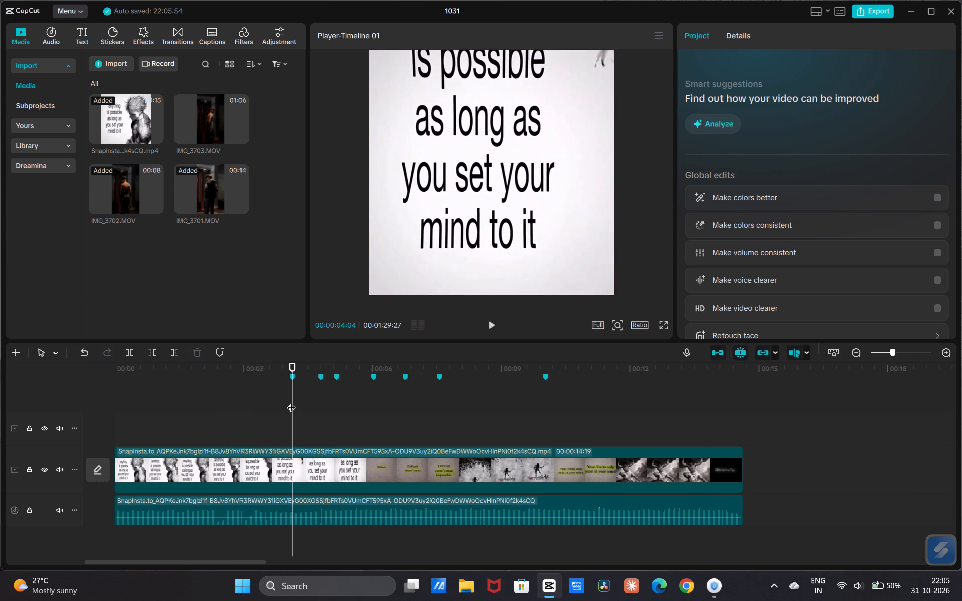
key("space")
key("space")
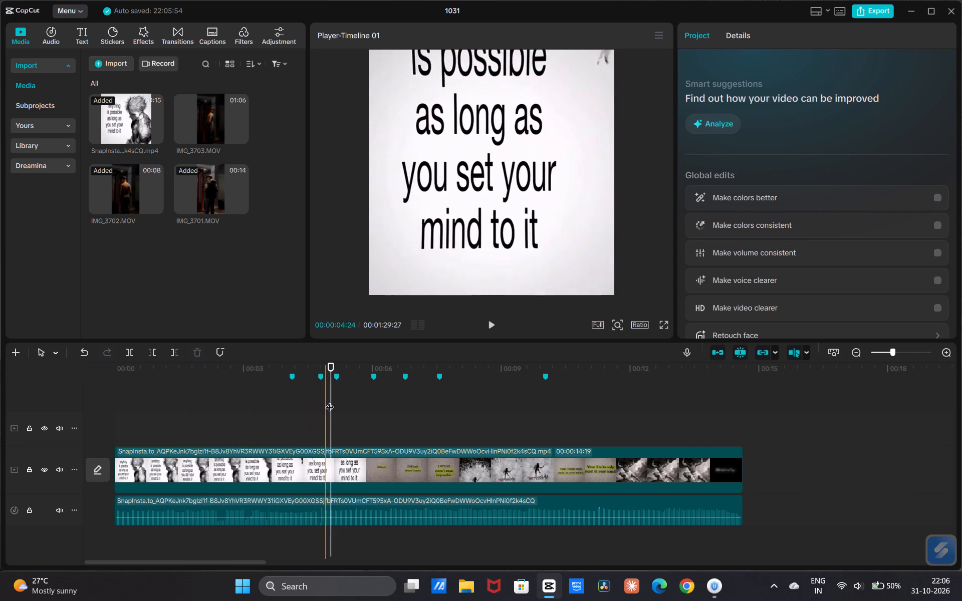
left_click_drag(332, 401, 339, 406)
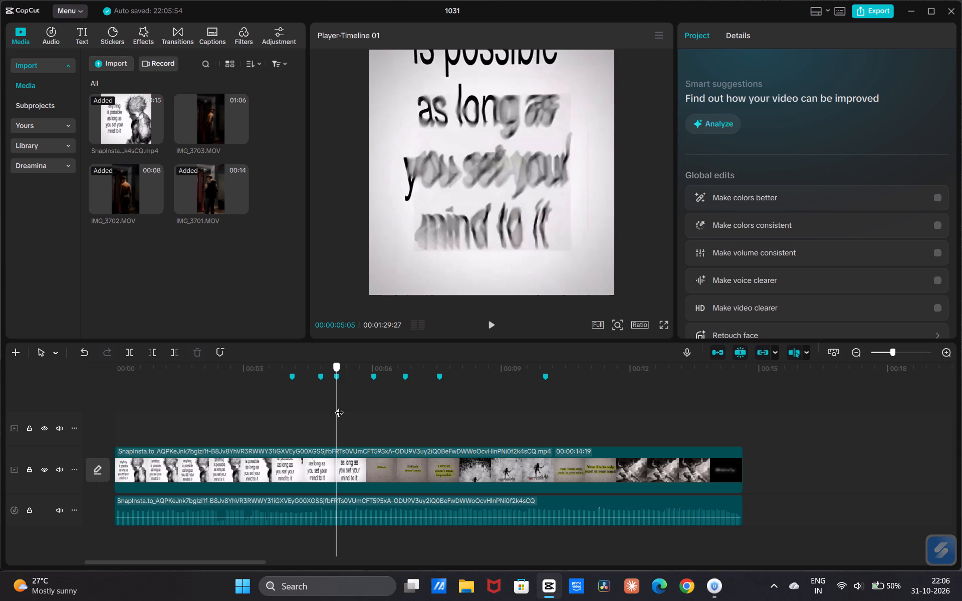
Replay the reference video from the second marker at 00:00:04:24 to examine the change into the "Difficult" and "doesn't mean" text shots.
left_click_drag(339, 406, 321, 403)
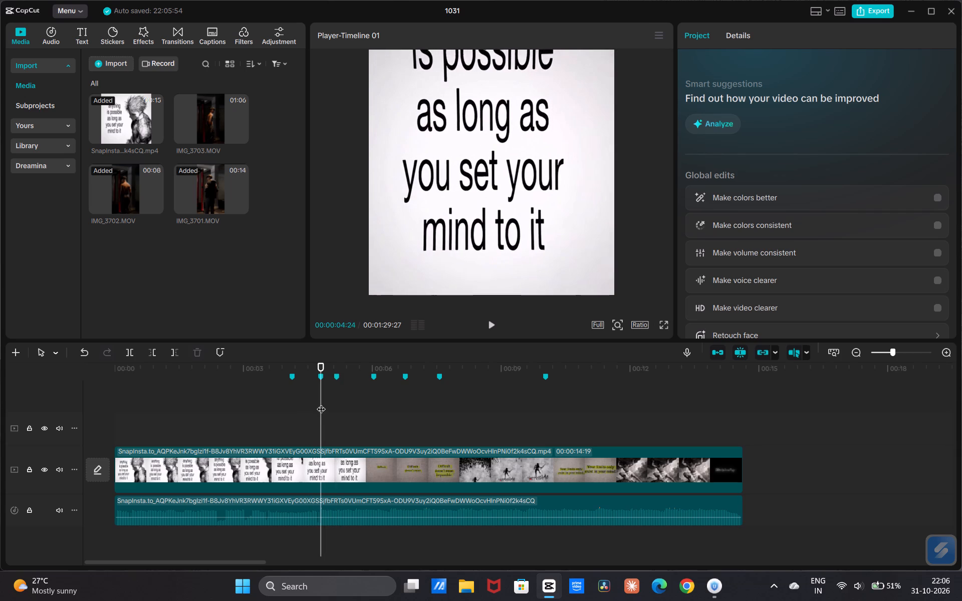
key("space")
key("space")
left_click(319, 402)
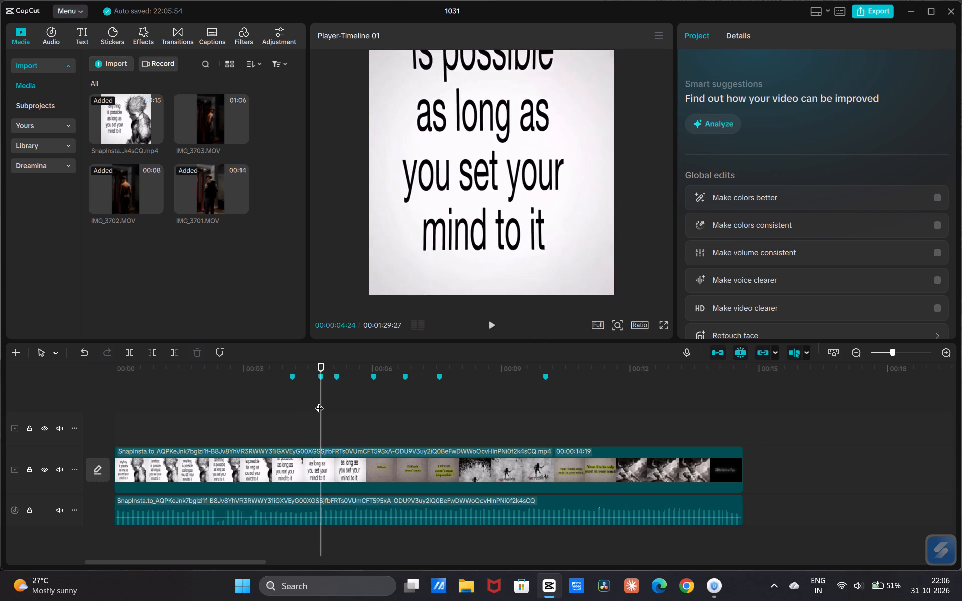
key("space")
key("space")
left_click(319, 402)
key("space")
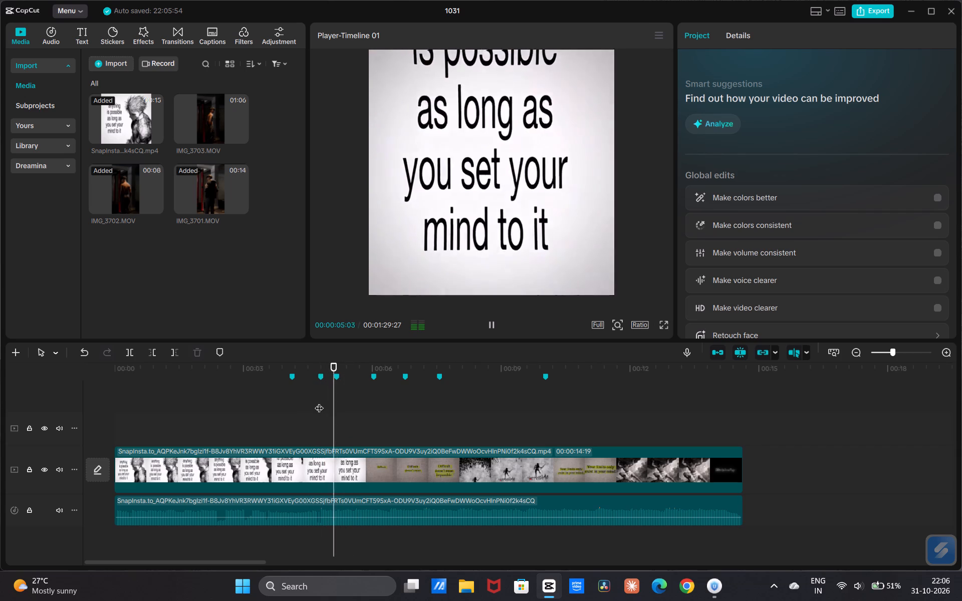
key("space")
left_click(319, 402)
key("space")
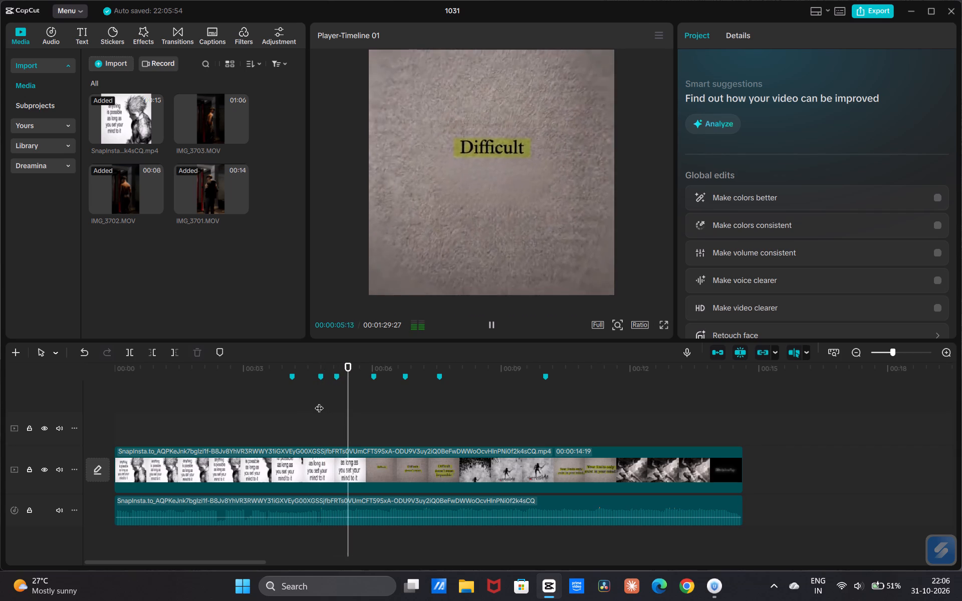
key("space")
left_click(334, 406)
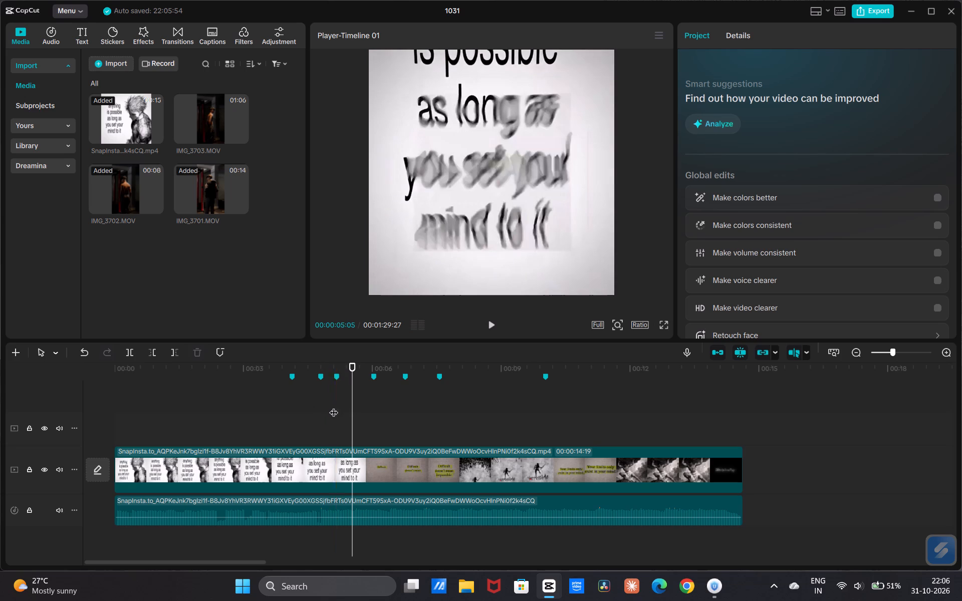
key("space")
key("space")
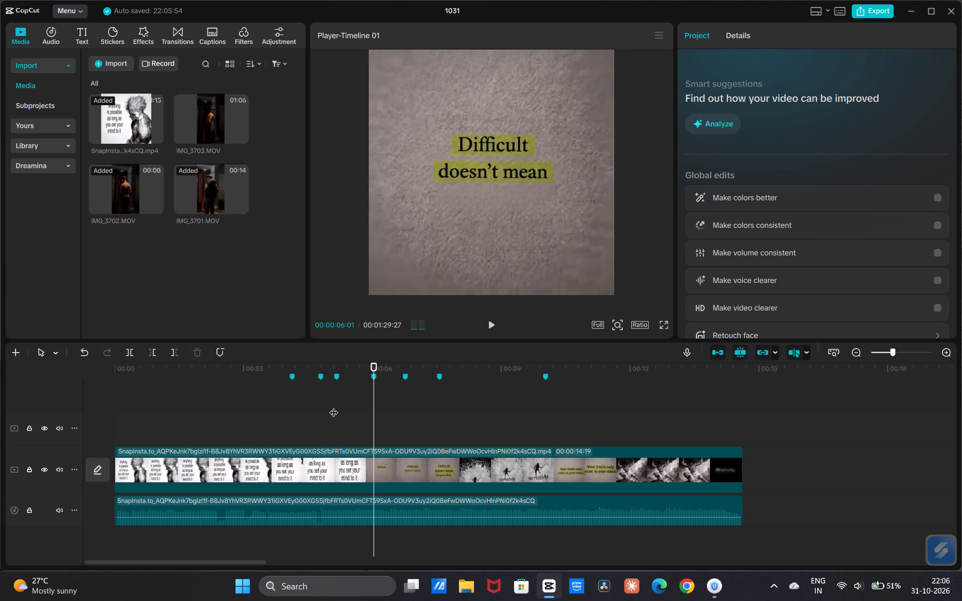
Place the IMG_3701 clip on the track above the reference video, starting at the second marker, 00:00:04:24.
left_click(320, 402)
left_click_drag(189, 203, 322, 429)
Split the IMG_3701 clip around the jacket-removal movement, at about 00:00:06:12 and 00:00:07:00.
key("space")
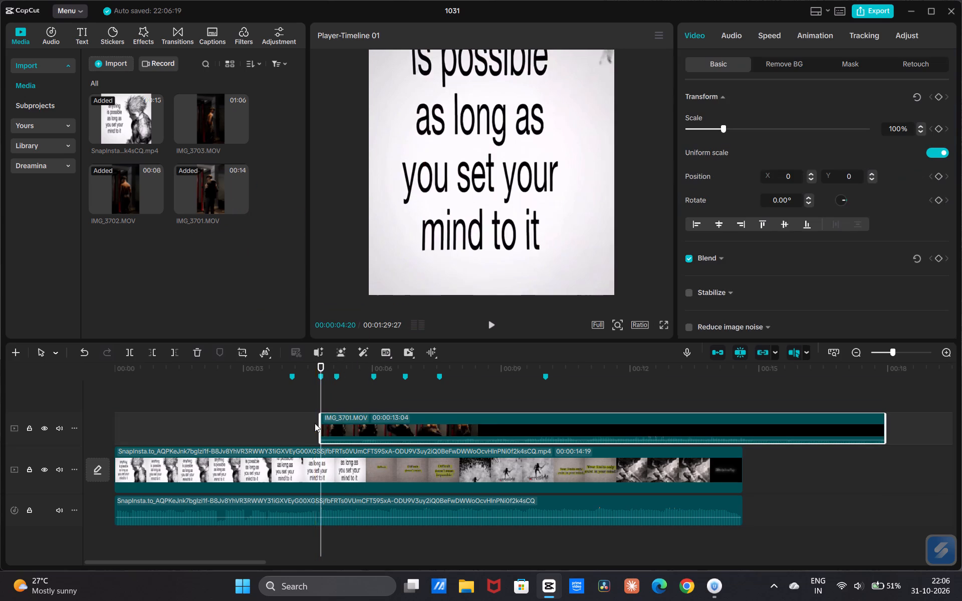
key("space")
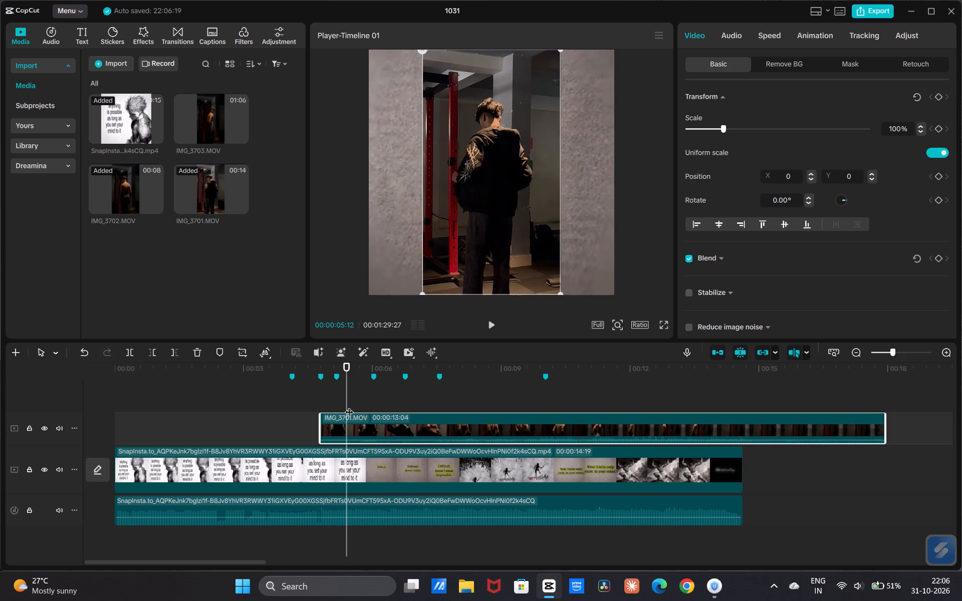
left_click_drag(345, 400, 402, 431)
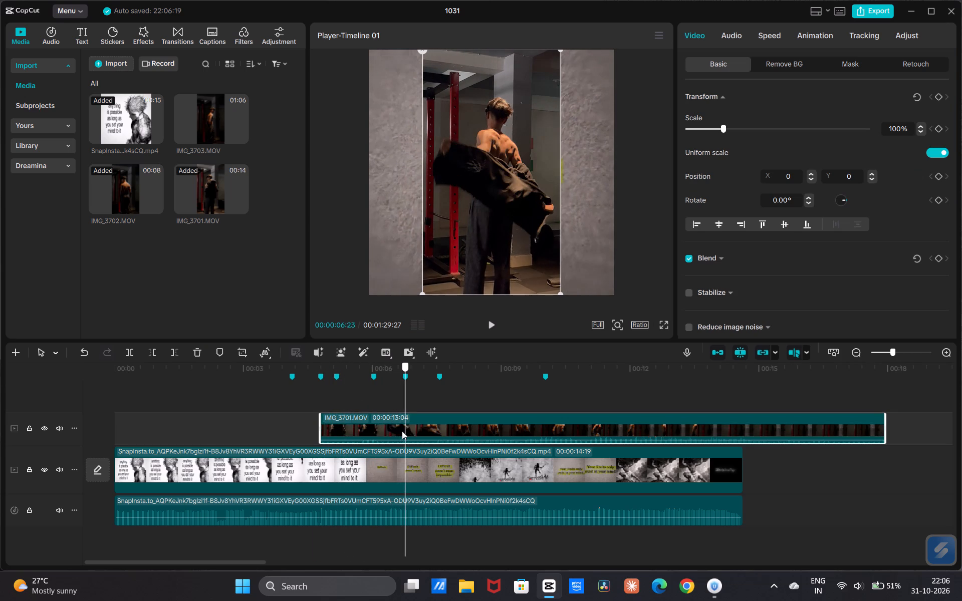
left_click_drag(402, 431, 400, 433)
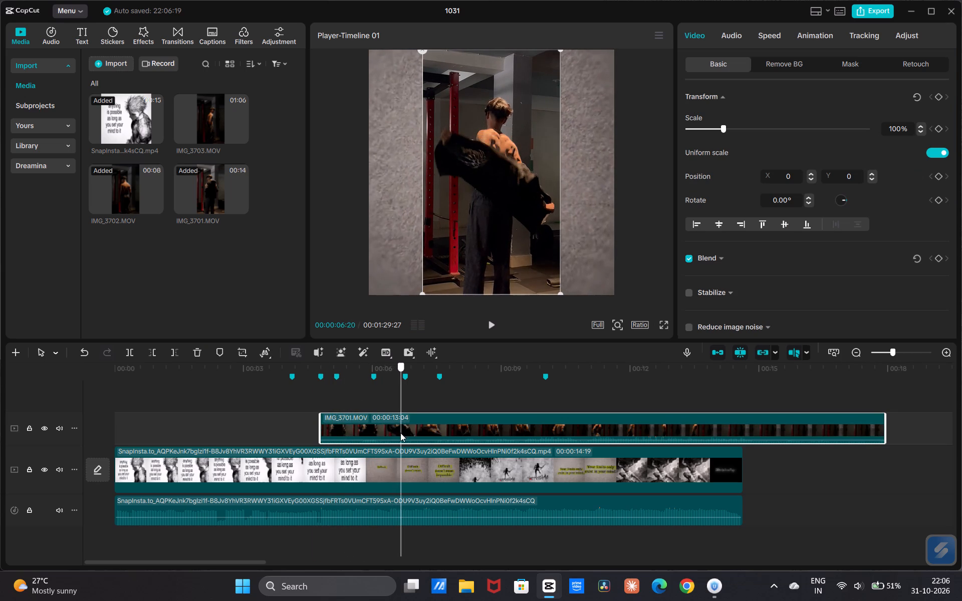
left_click_drag(400, 433, 389, 430)
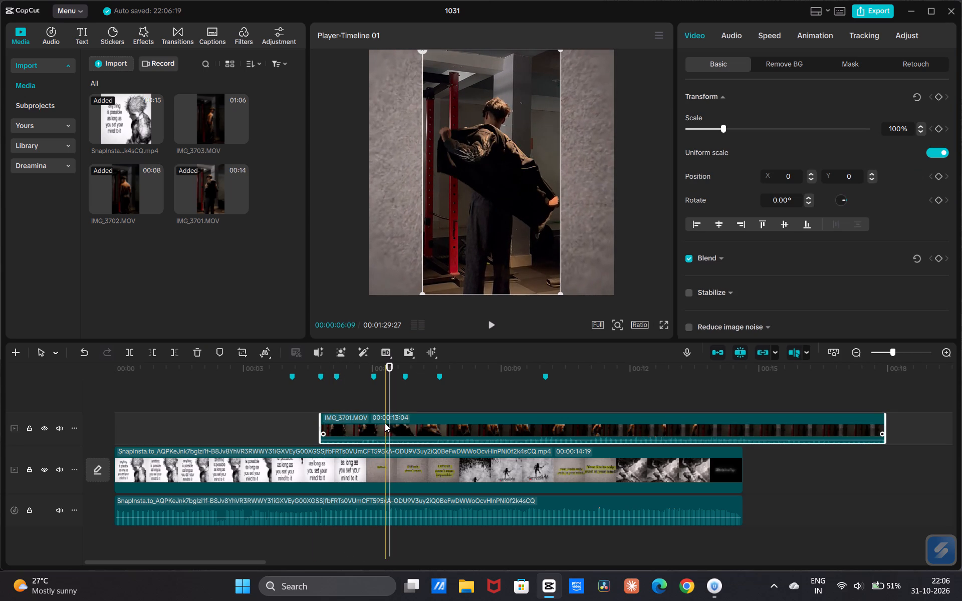
key("b")
left_click(391, 431)
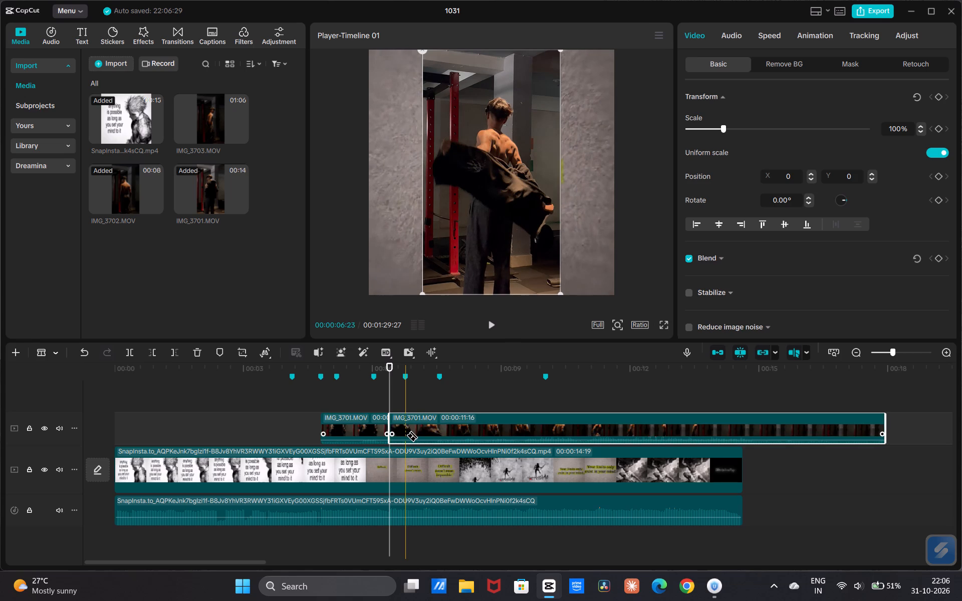
left_click(414, 439)
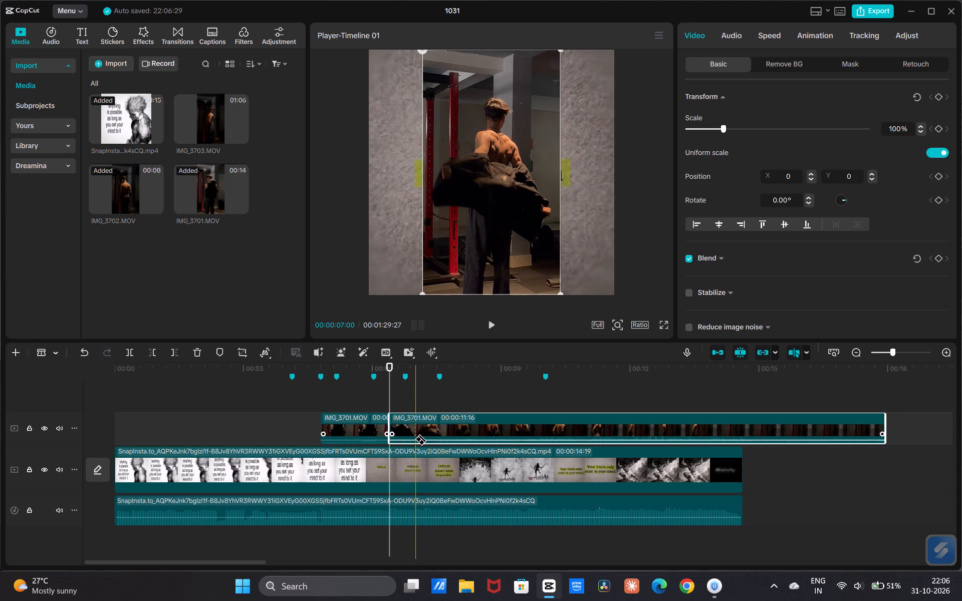
Delete the first IMG_3701 segment, the part before the jacket-removal movement.
key("a")
left_click(378, 422)
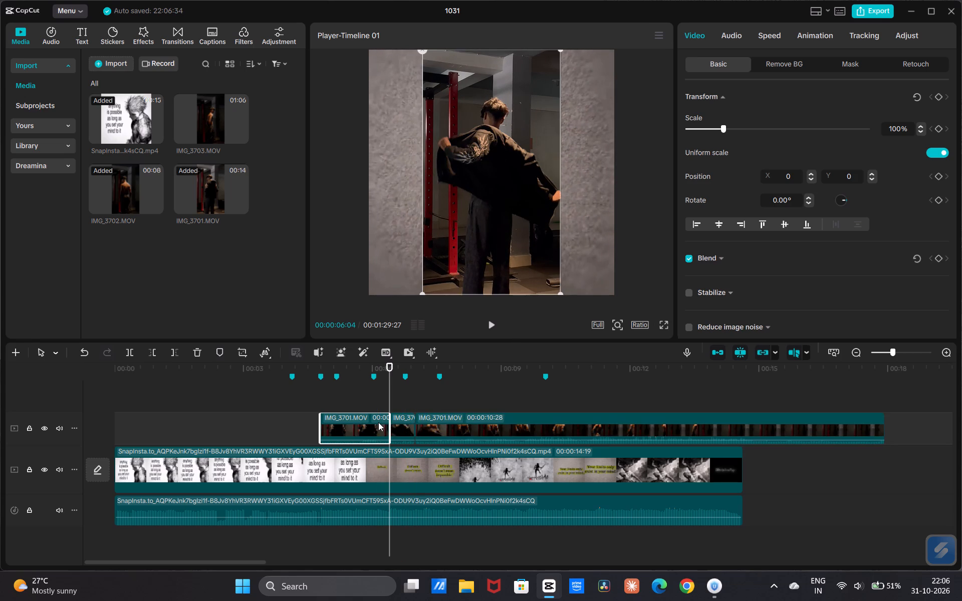
key("BackSpace")
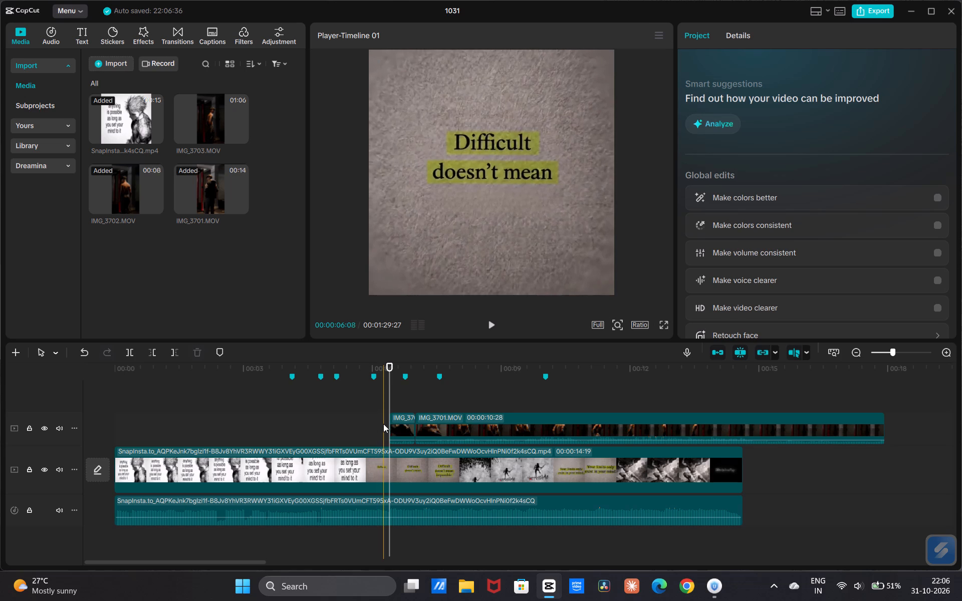
Move the short IMG_3701 segment to the second marker and trim its end to the third marker, for an 11-frame length.
left_click_drag(394, 432, 332, 432)
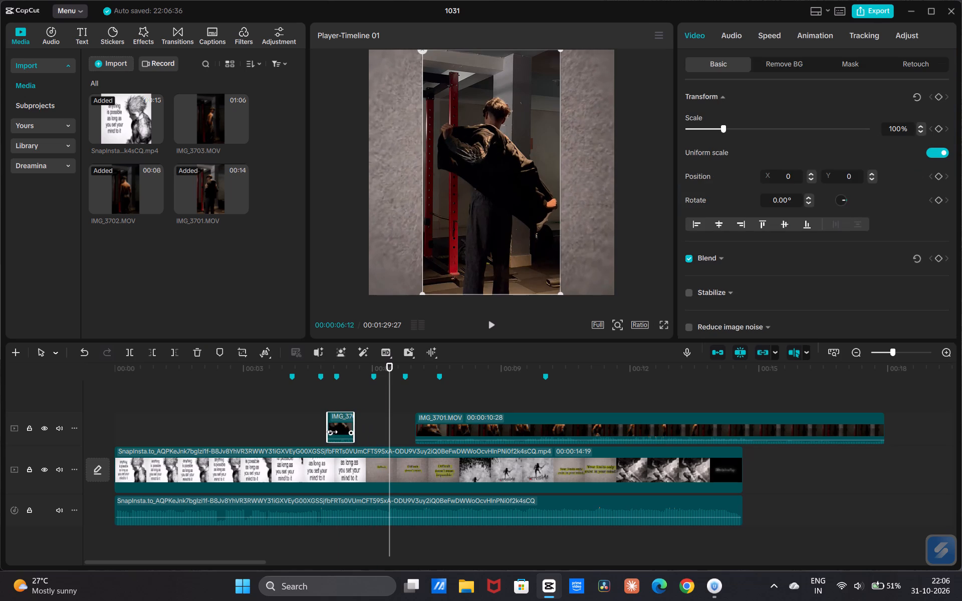
left_click_drag(332, 432, 327, 433)
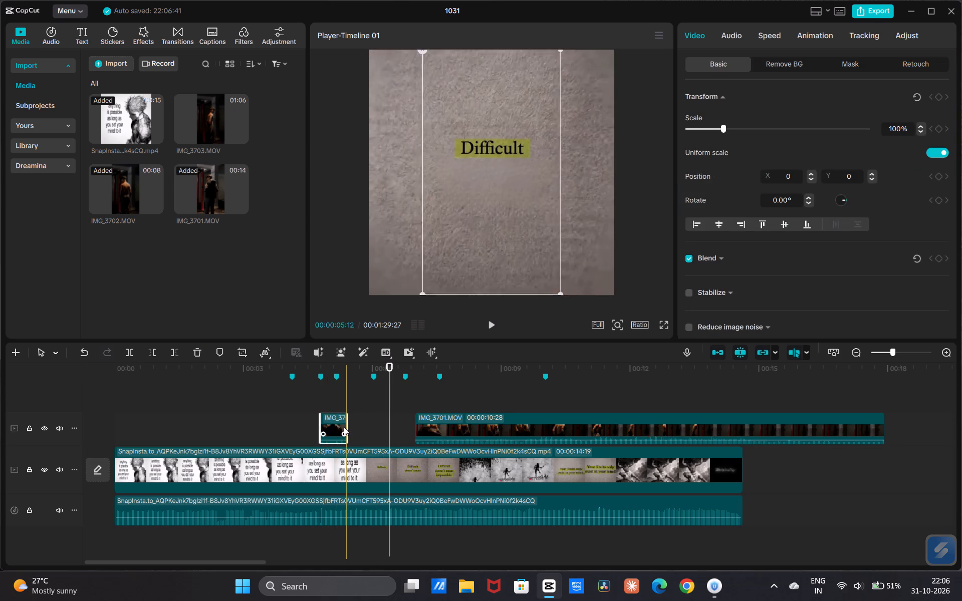
left_click_drag(346, 424, 337, 431)
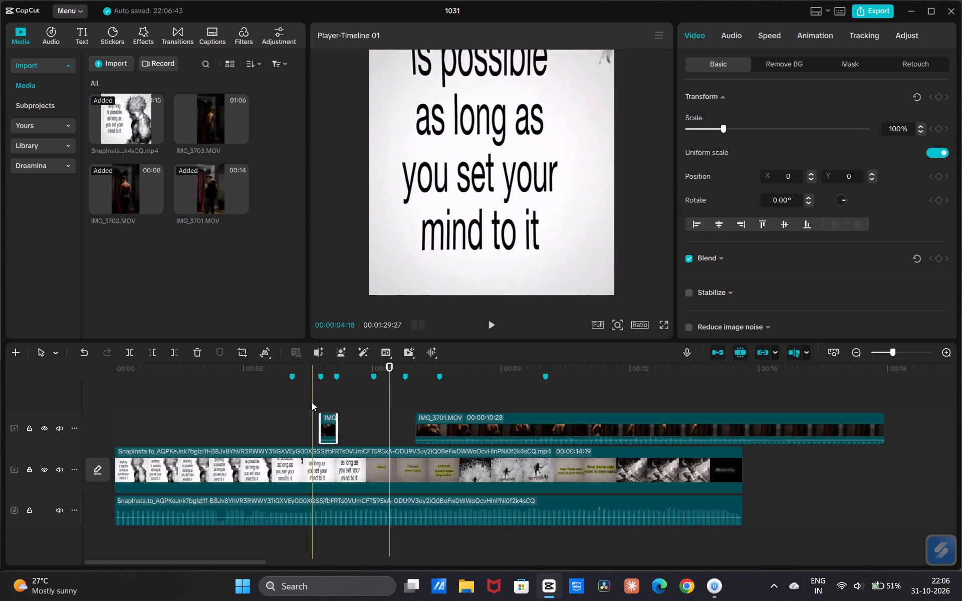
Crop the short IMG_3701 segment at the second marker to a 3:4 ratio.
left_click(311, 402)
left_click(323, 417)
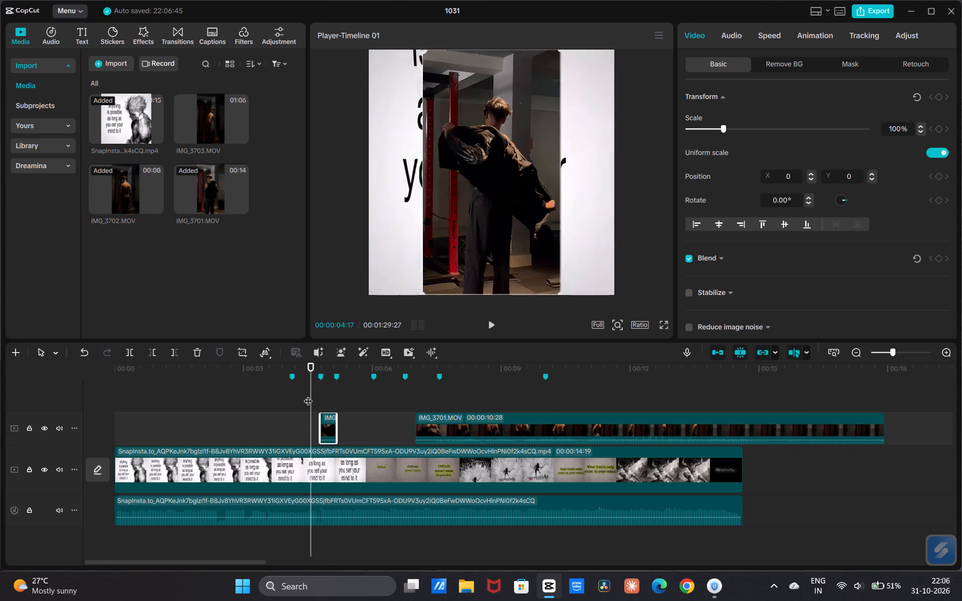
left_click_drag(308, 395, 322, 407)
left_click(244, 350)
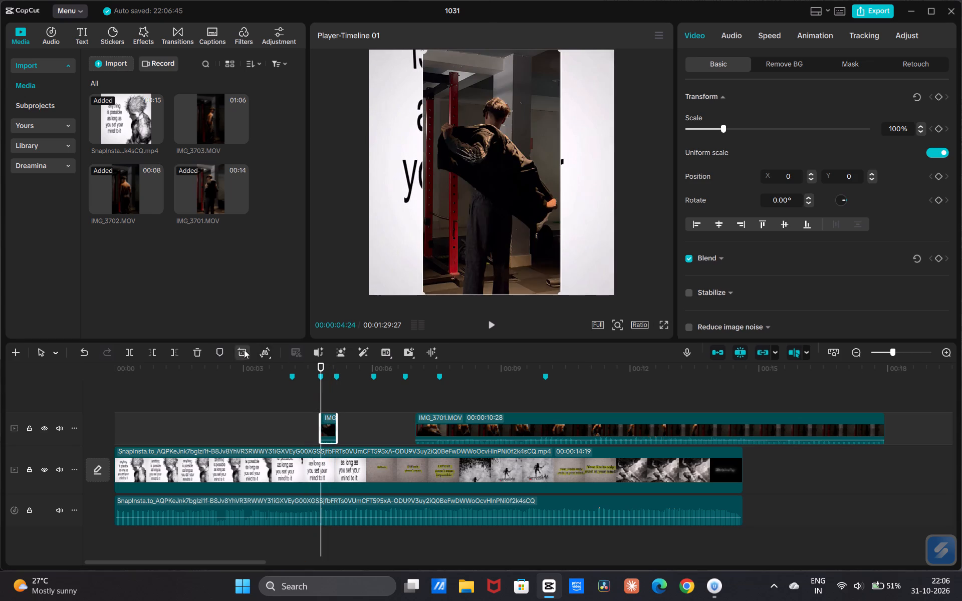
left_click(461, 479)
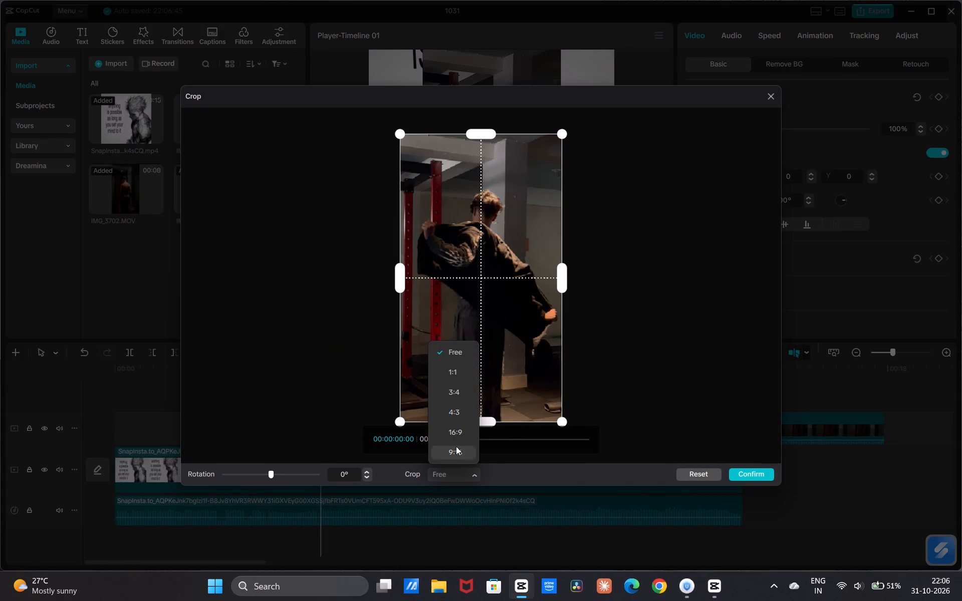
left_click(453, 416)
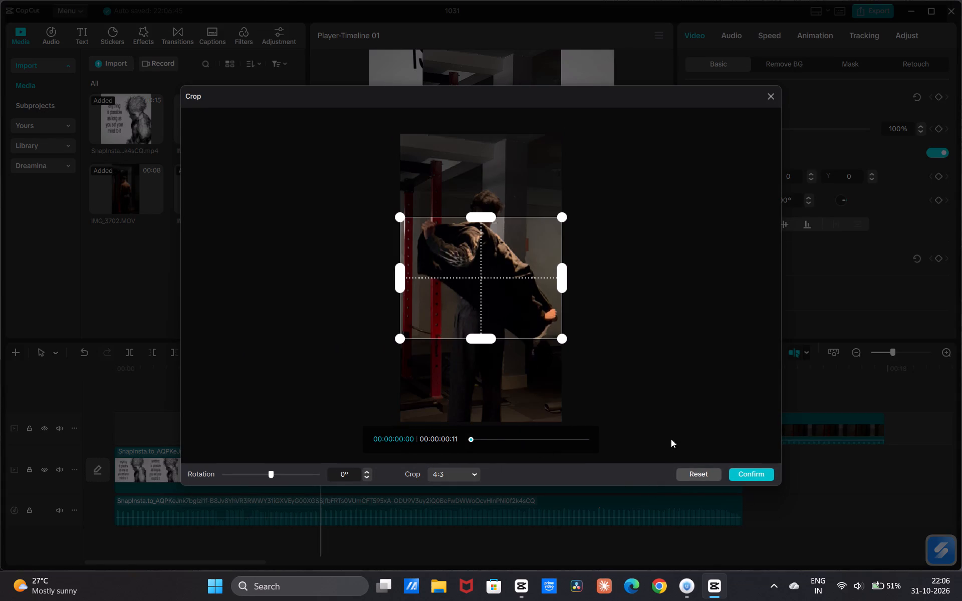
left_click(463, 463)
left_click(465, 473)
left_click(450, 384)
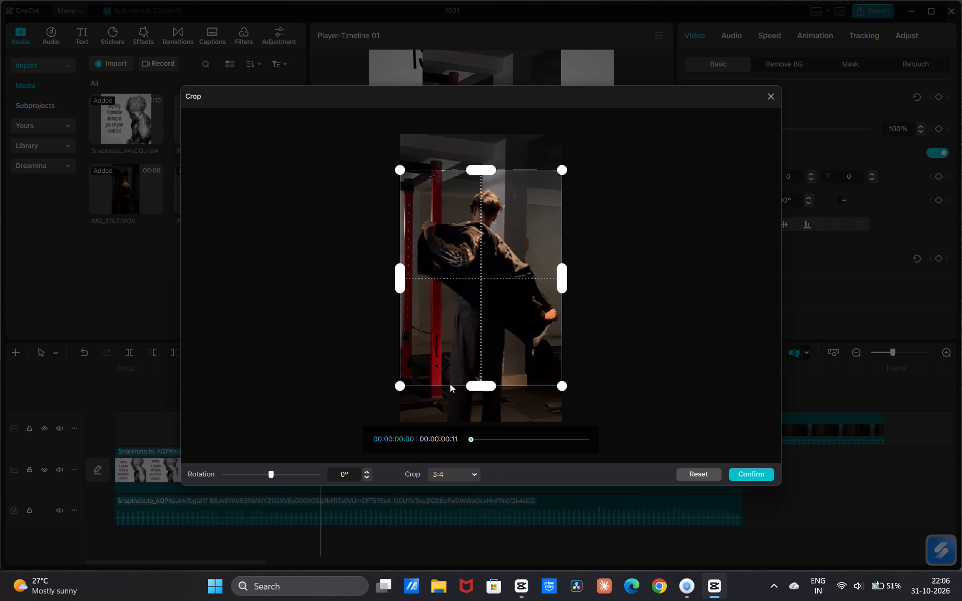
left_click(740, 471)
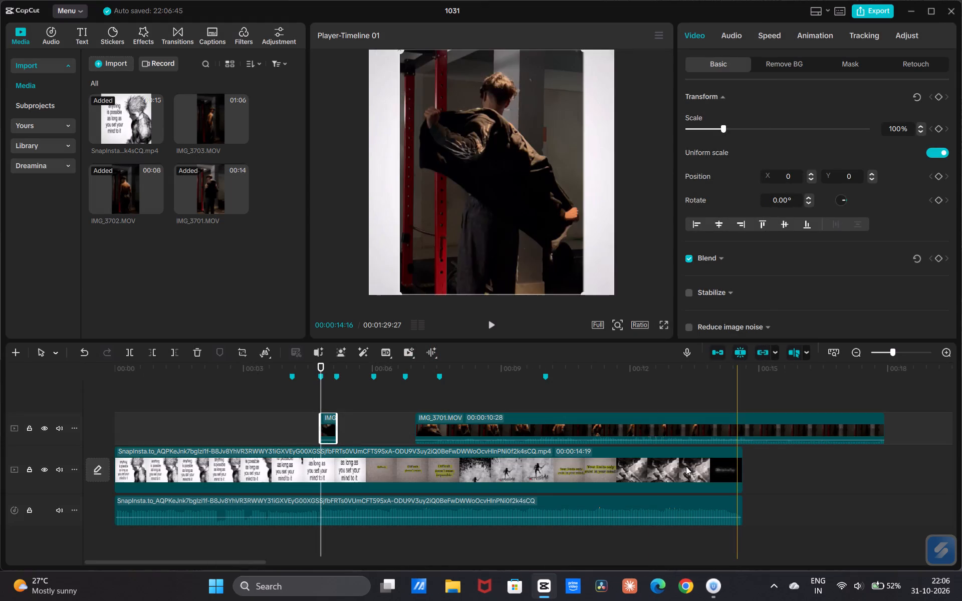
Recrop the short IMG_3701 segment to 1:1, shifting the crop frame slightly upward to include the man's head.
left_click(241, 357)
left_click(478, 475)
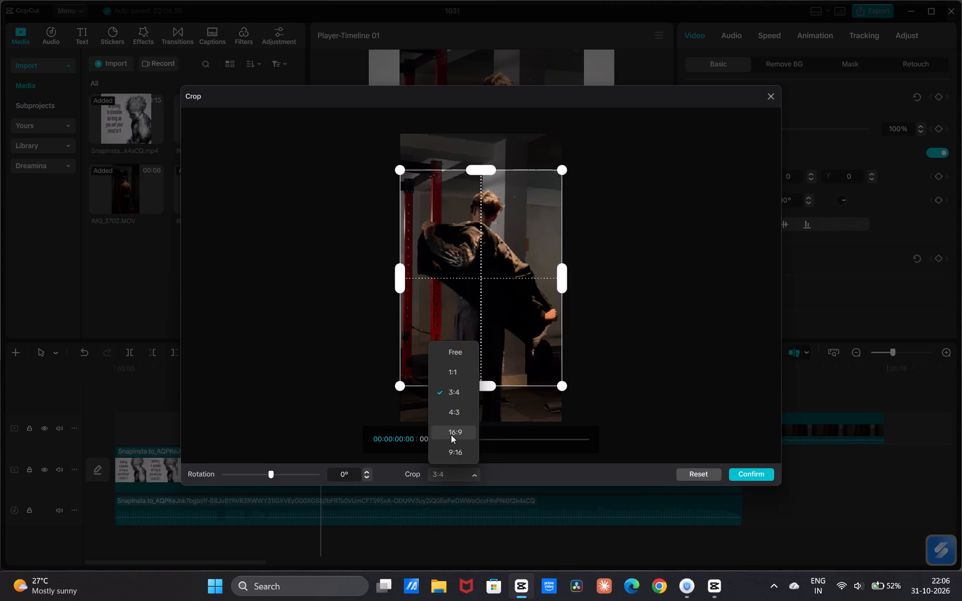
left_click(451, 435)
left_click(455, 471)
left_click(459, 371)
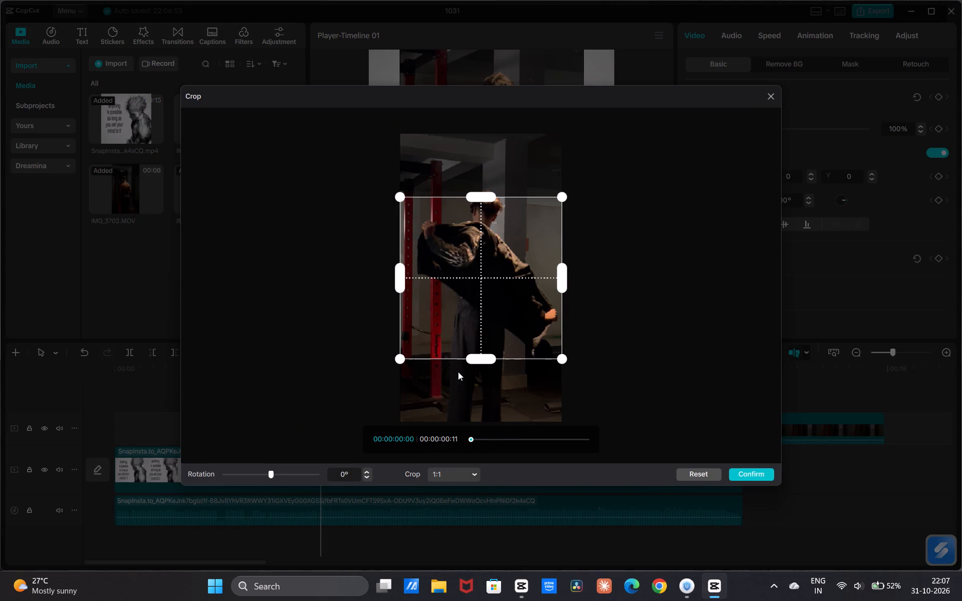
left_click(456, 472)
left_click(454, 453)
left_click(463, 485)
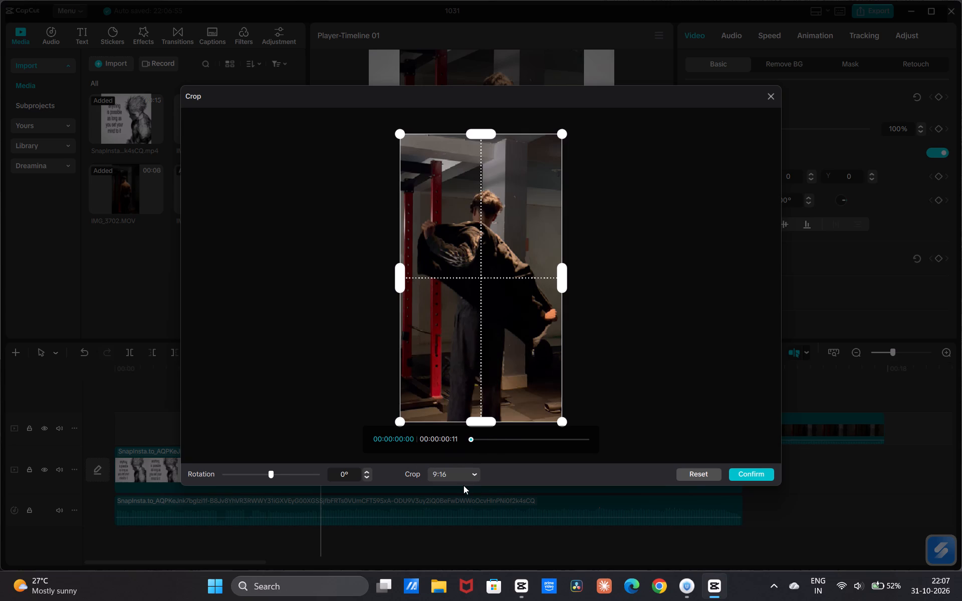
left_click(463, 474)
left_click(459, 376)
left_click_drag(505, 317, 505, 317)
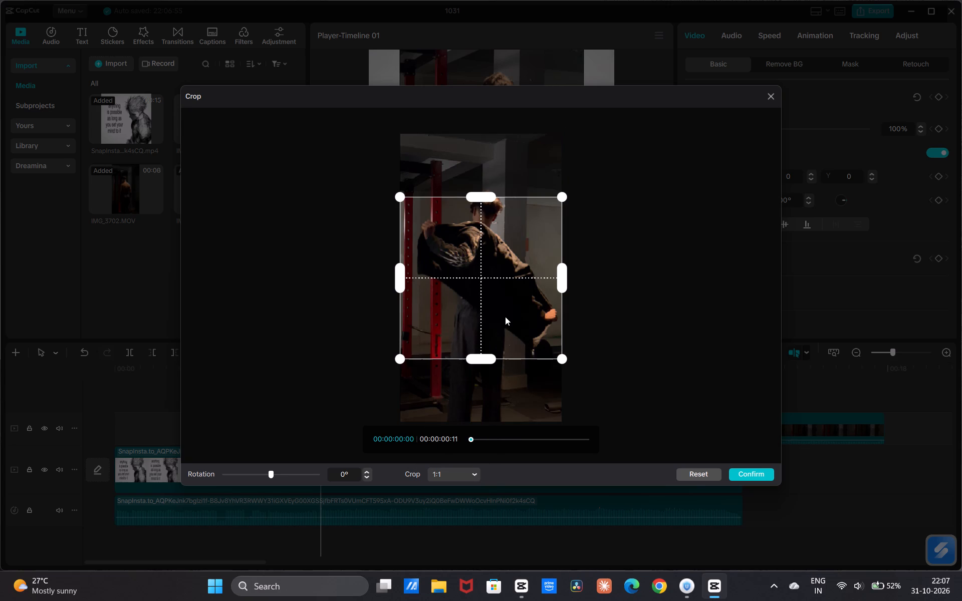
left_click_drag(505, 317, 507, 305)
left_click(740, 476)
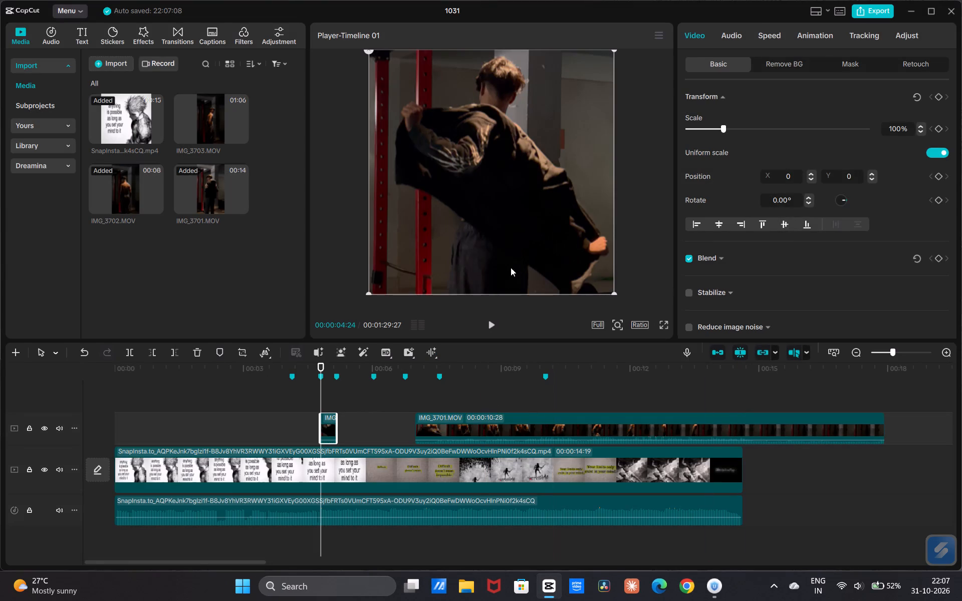
Review the cropped IMG_3701 segment between the second and third markers against the reference video.
left_click_drag(321, 392, 334, 405)
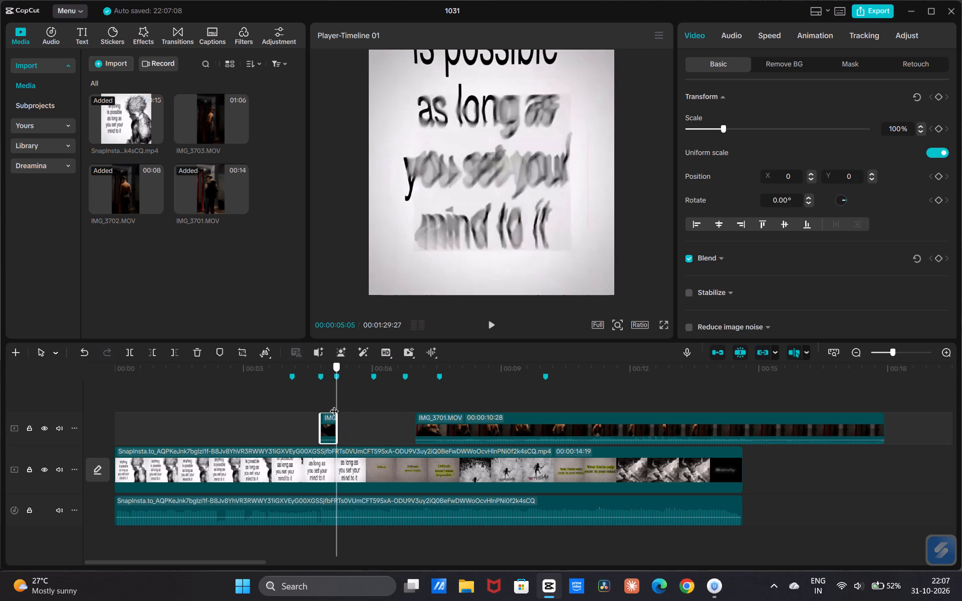
left_click_drag(334, 405, 280, 404)
key("space")
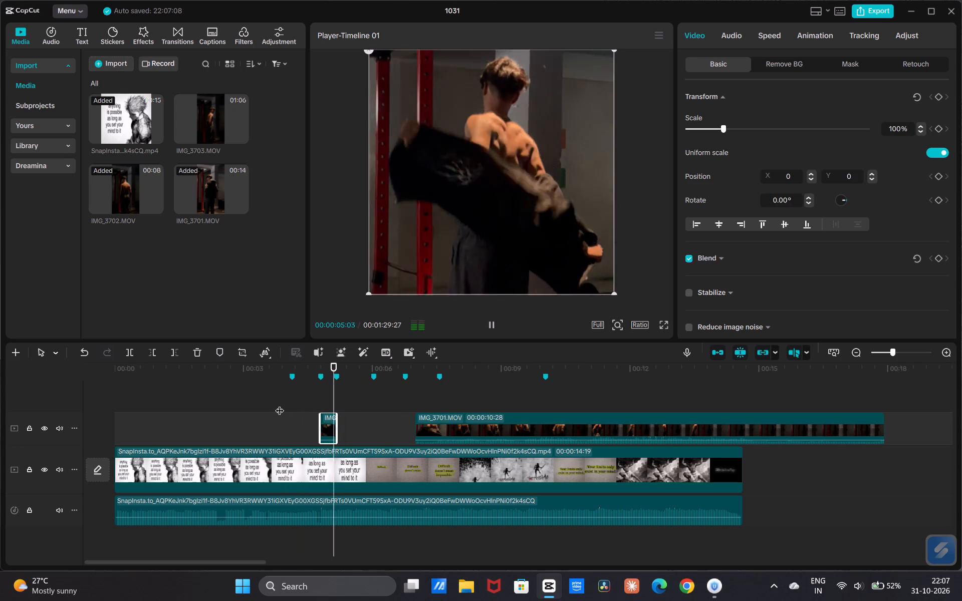
key("space")
left_click_drag(343, 399, 326, 410)
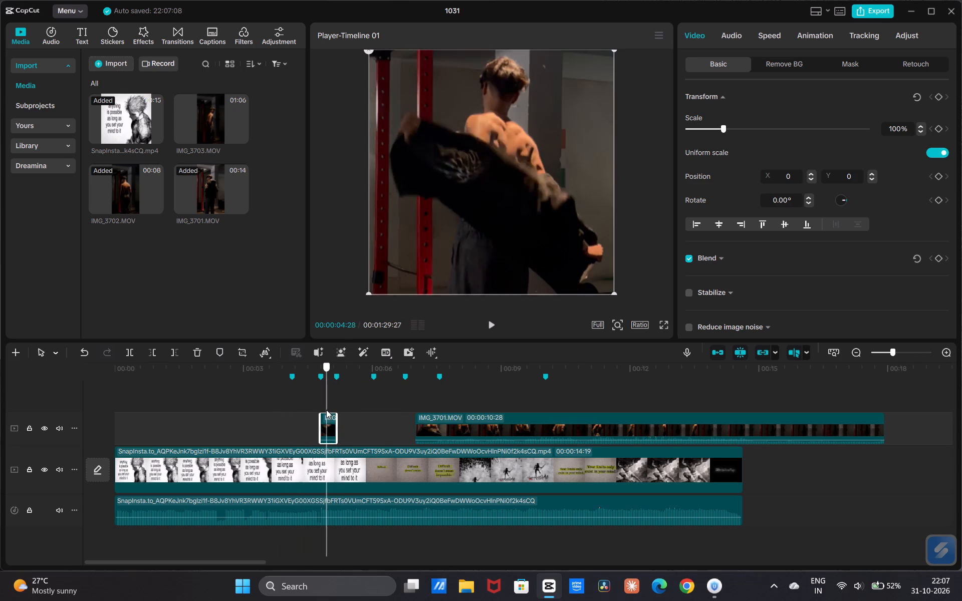
left_click_drag(326, 410, 333, 421)
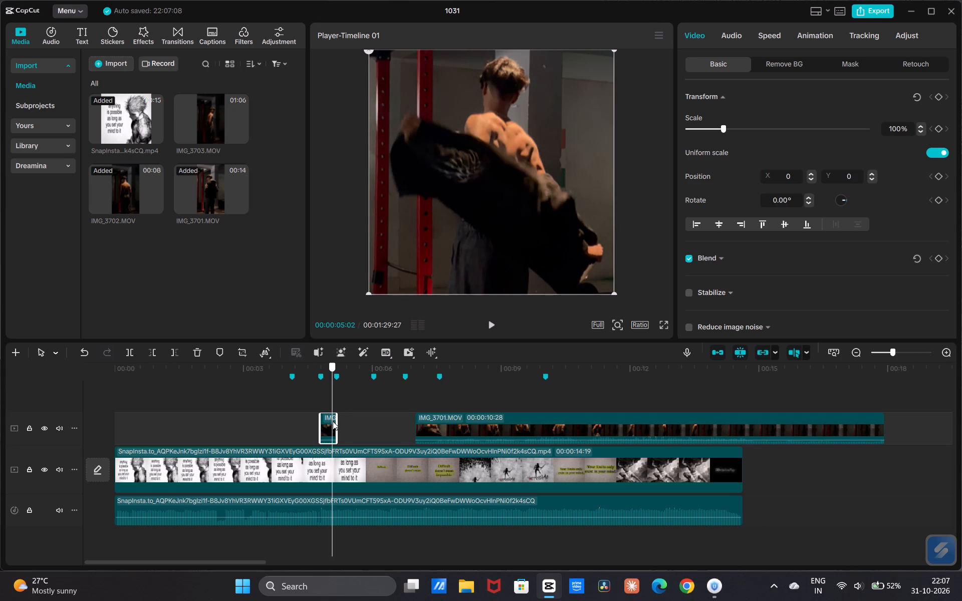
left_click_drag(333, 421, 104, 490)
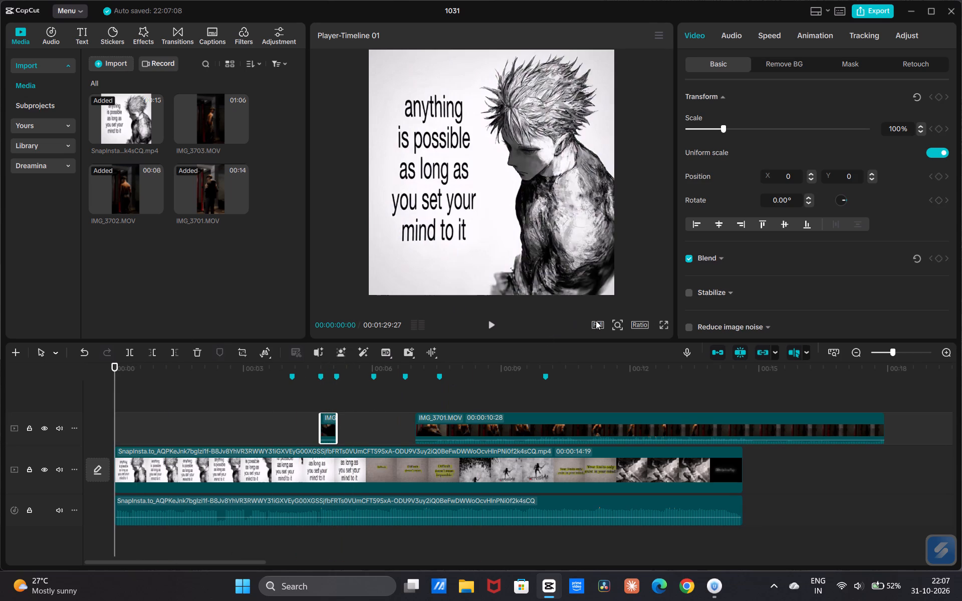
Set the project's aspect ratio to 9:16 and play the timeline from the start past the third marker.
left_click(646, 323)
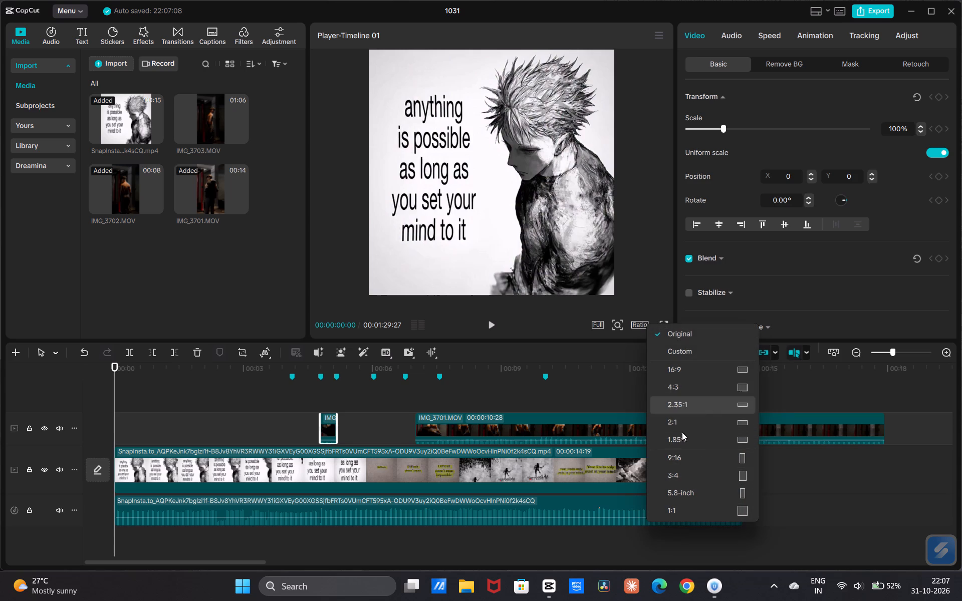
left_click(695, 453)
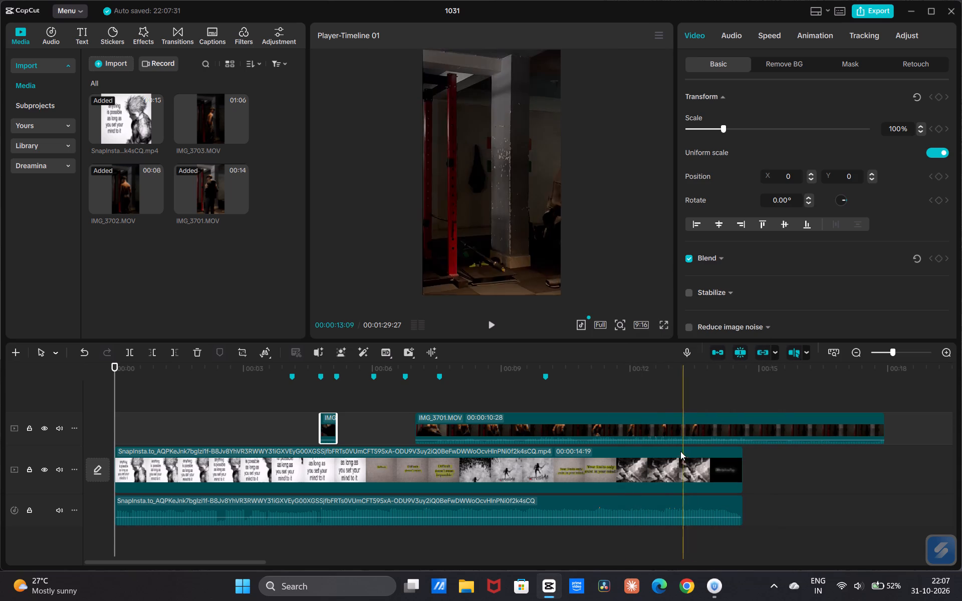
key("space")
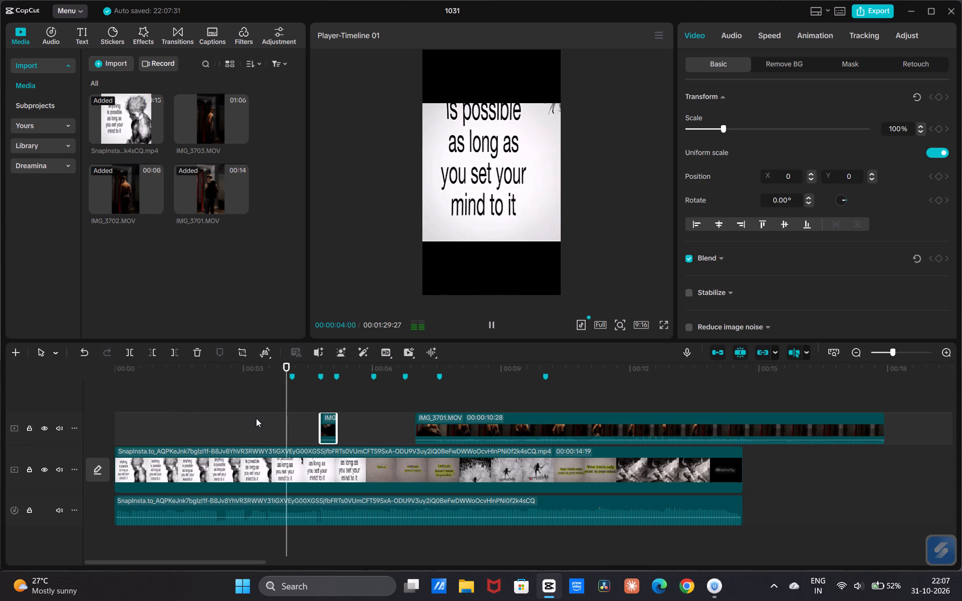
key("space")
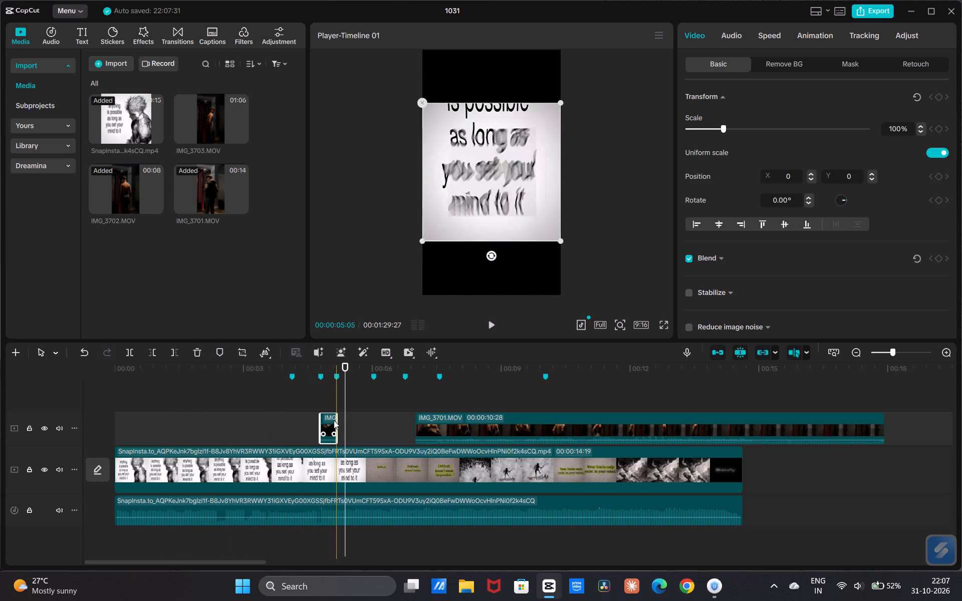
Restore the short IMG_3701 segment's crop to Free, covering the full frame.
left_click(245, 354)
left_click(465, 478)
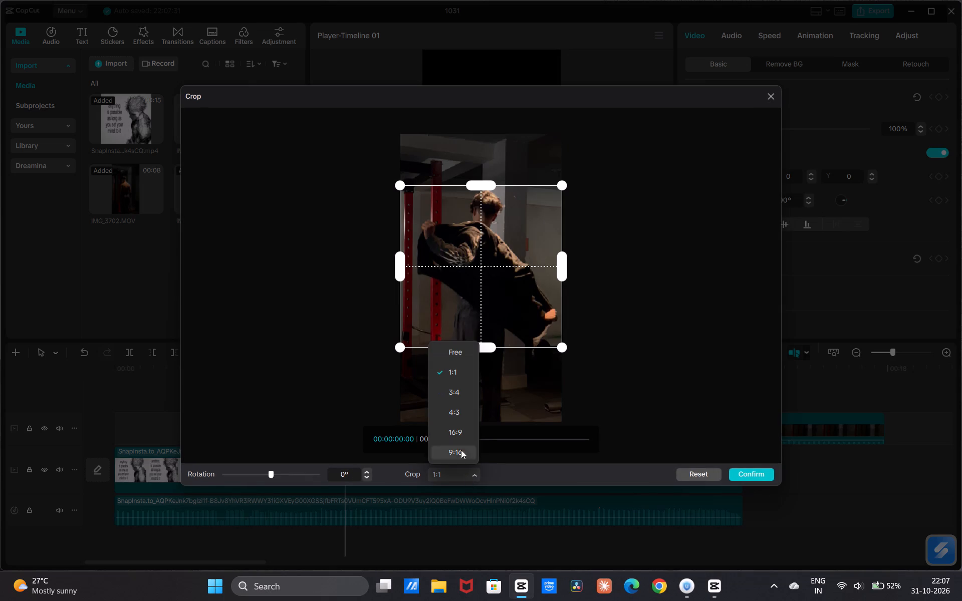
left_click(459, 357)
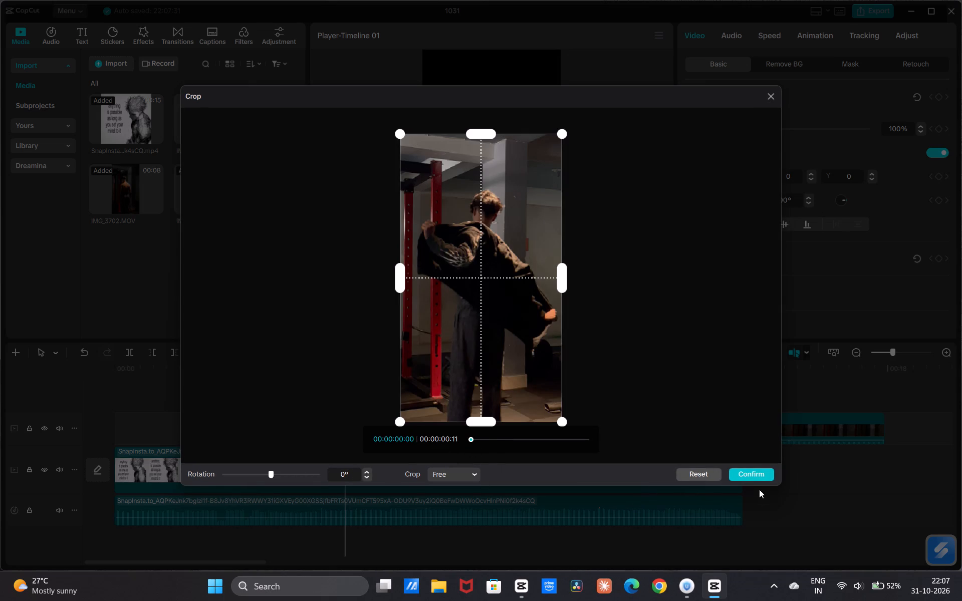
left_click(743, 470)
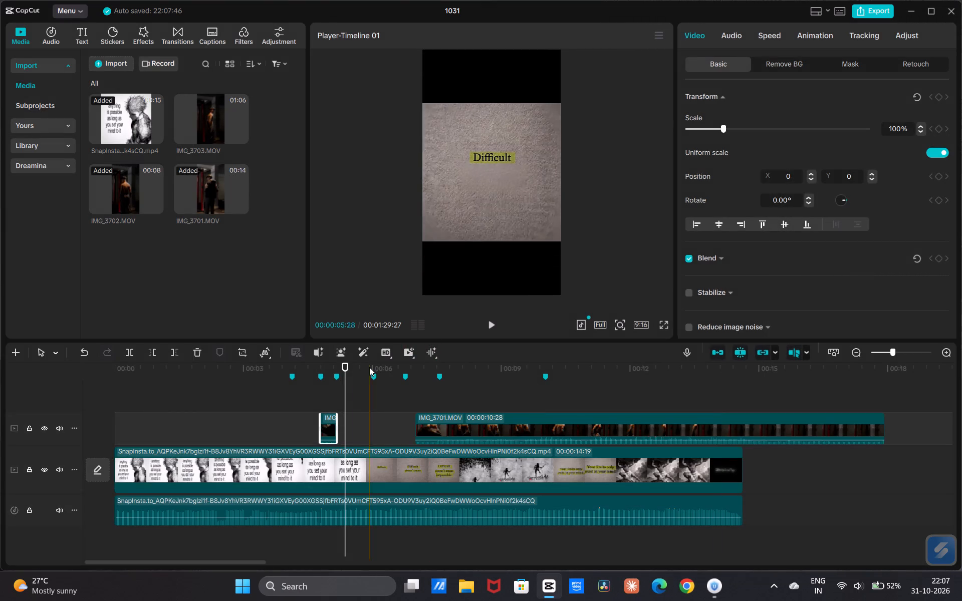
Extend the end of the short IMG_3701 segment from the third marker to the fourth marker, about 00:00:06:01.
left_click_drag(345, 398, 328, 437)
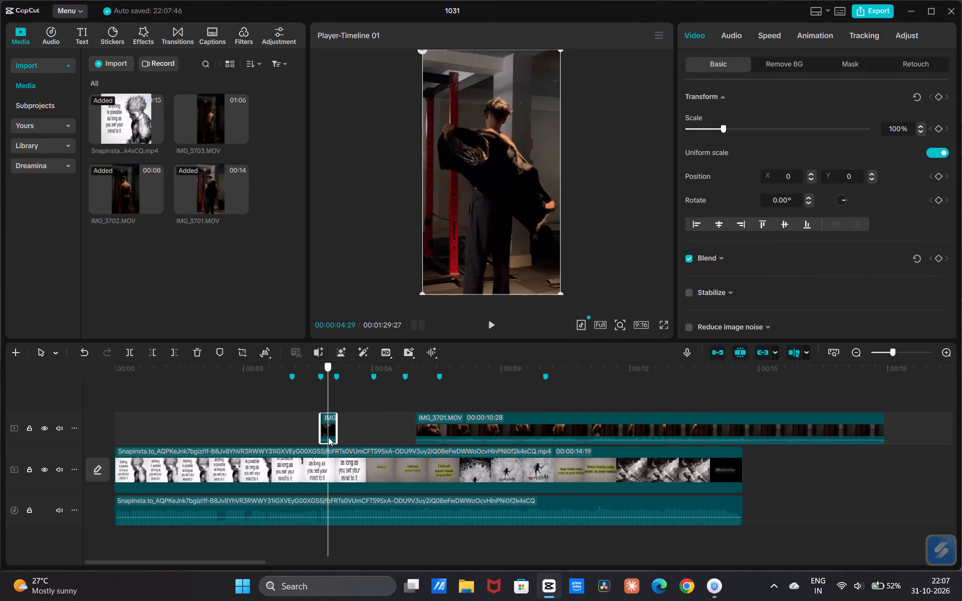
left_click_drag(328, 437, 335, 451)
left_click_drag(336, 436, 371, 450)
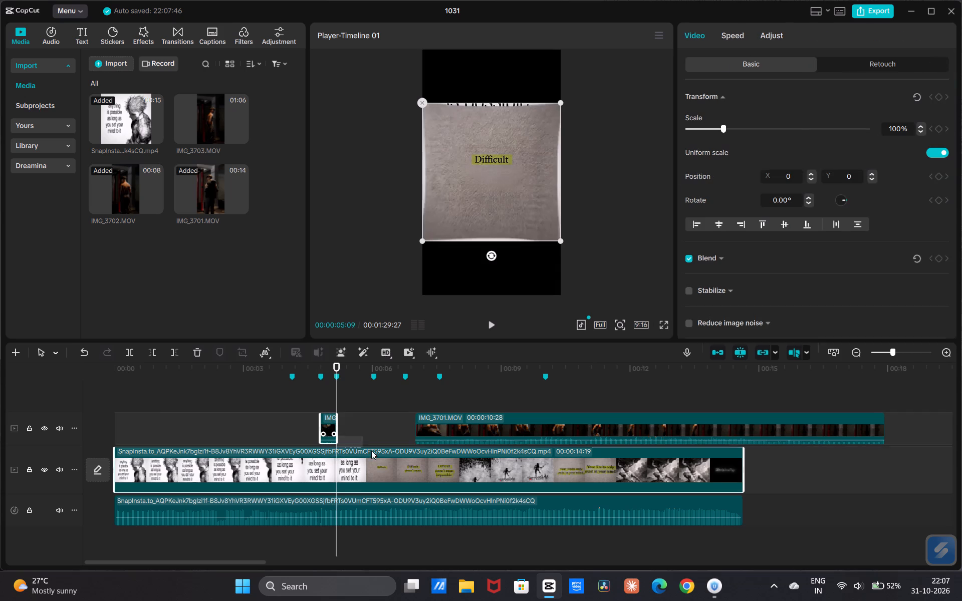
left_click_drag(371, 450, 369, 450)
left_click(353, 420)
left_click(332, 422)
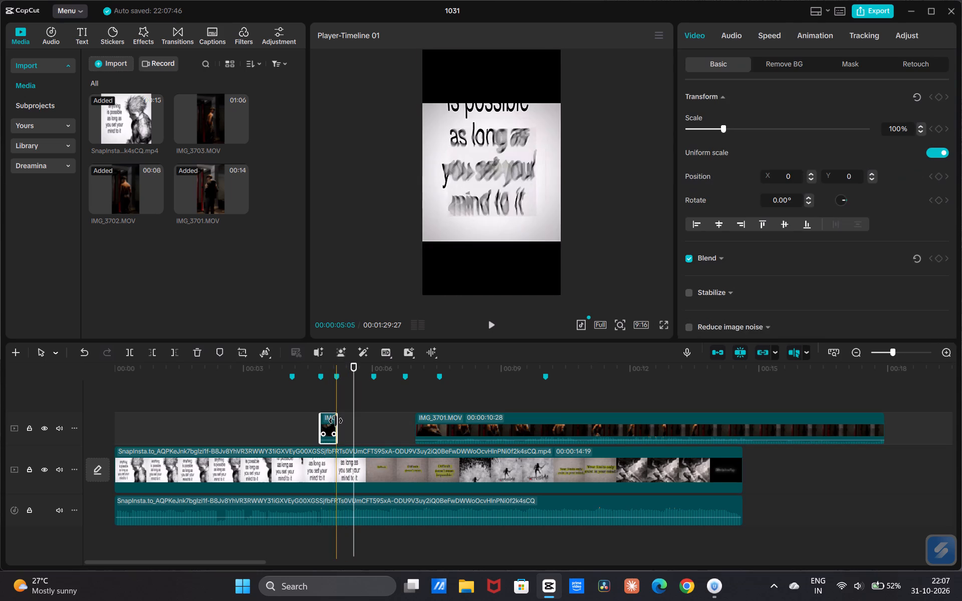
left_click_drag(336, 421, 375, 439)
Split the extended IMG_3701 segment at the third marker, 00:00:05:05.
left_click_drag(354, 402, 338, 419)
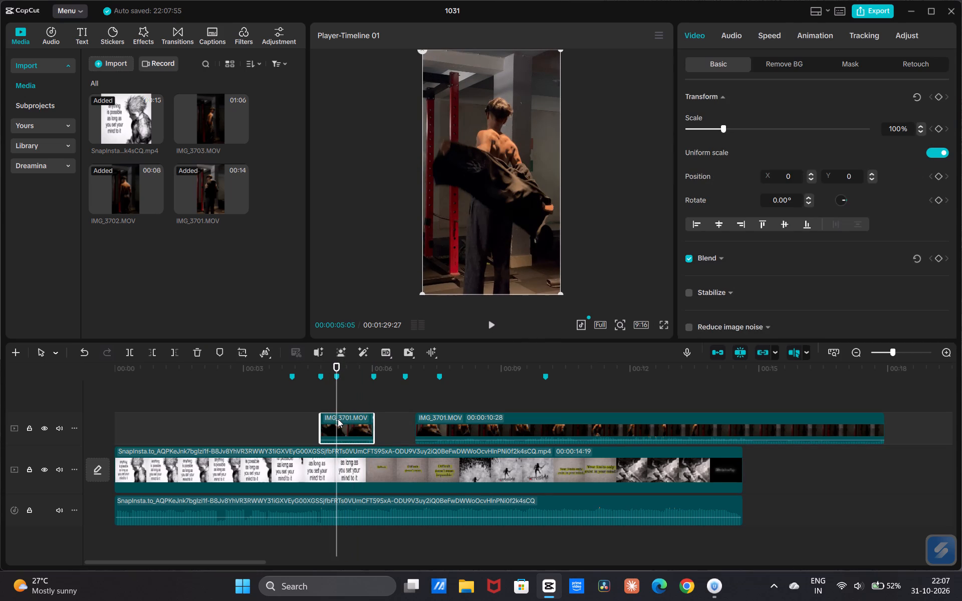
key("b")
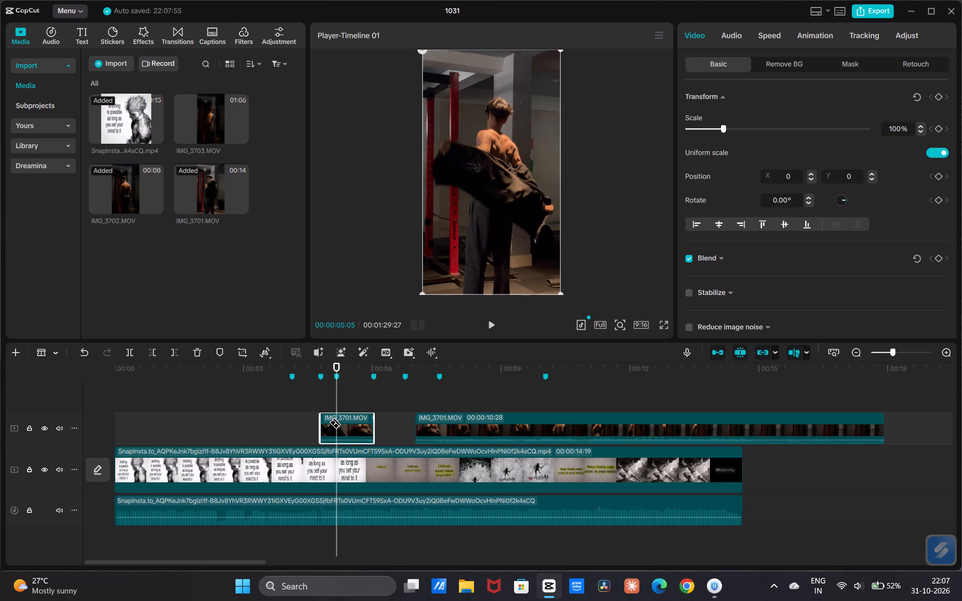
left_click(338, 417)
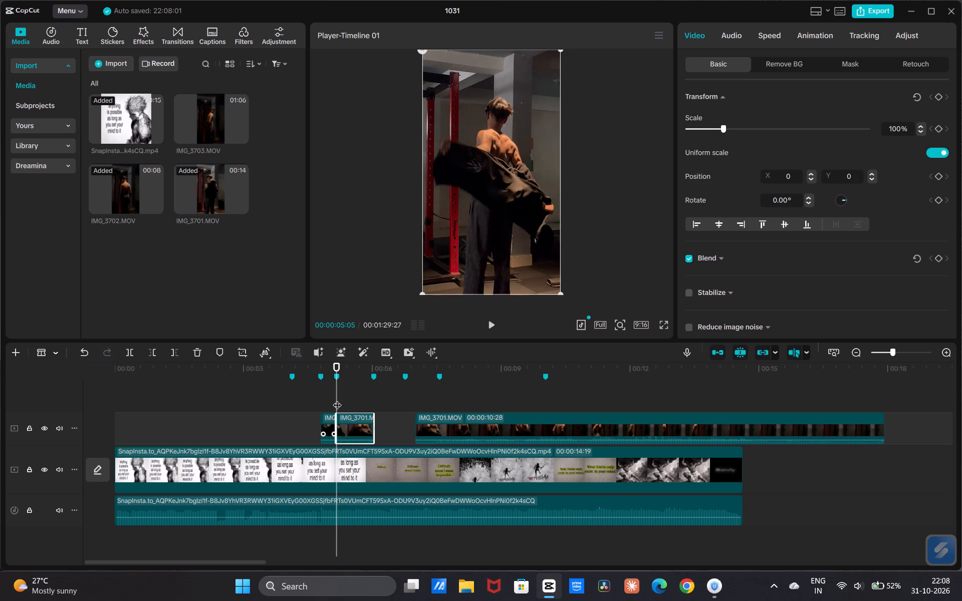
Play back the two IMG_3701 segments between the second and fourth markers to check their timing and the cut.
left_click_drag(337, 398, 291, 428)
key("space")
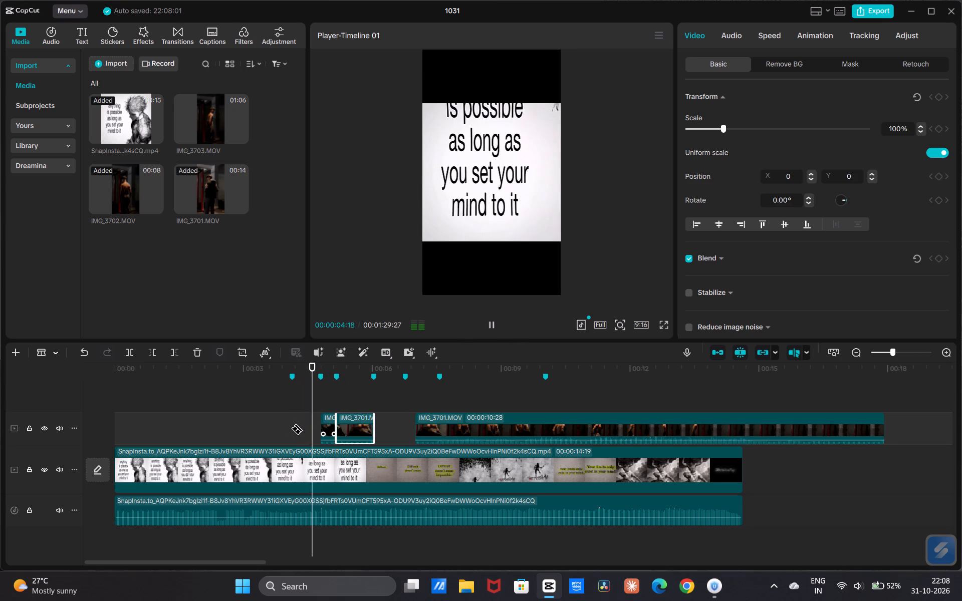
key("space")
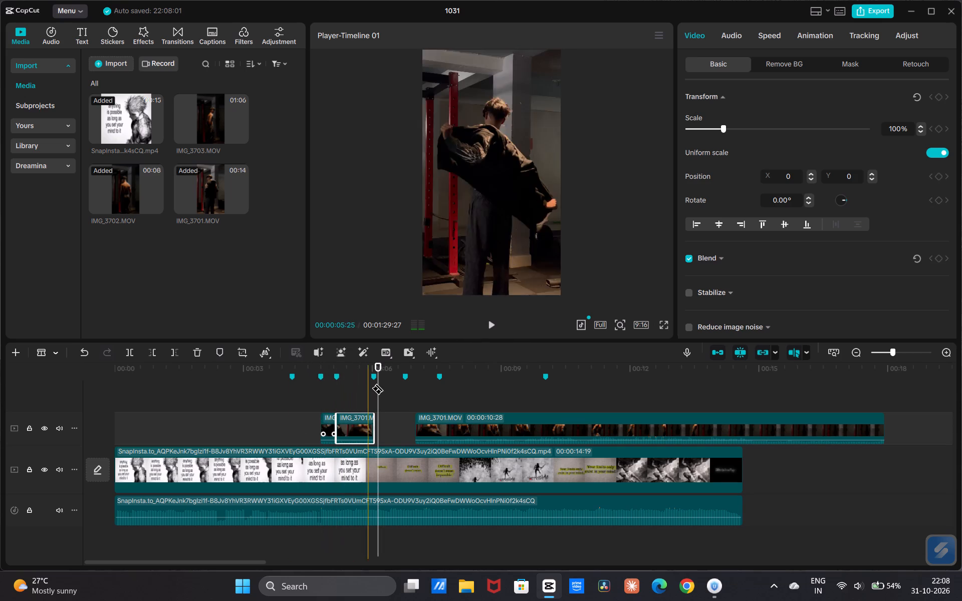
key("a")
left_click_drag(377, 390, 290, 441)
key("space")
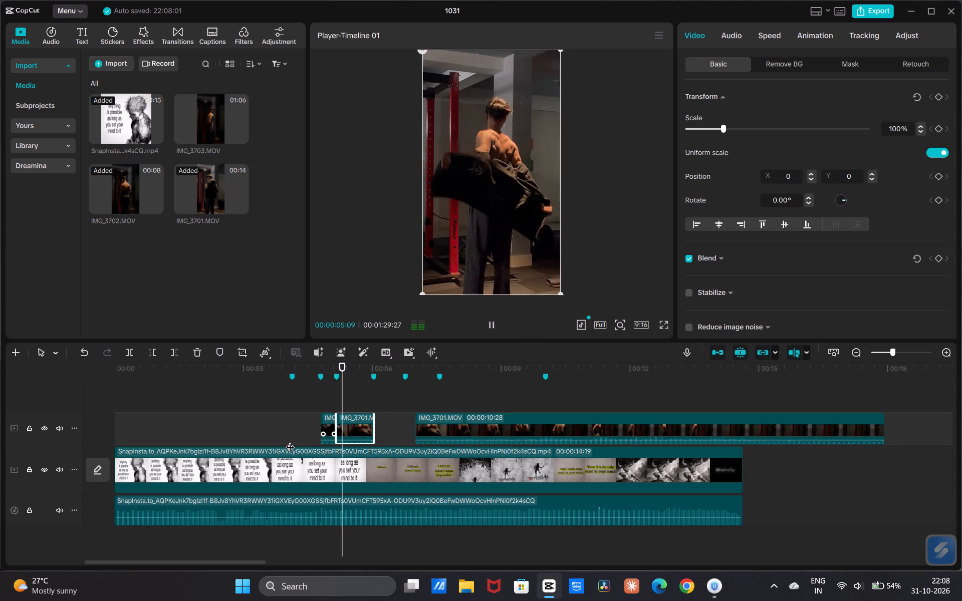
key("space")
left_click_drag(376, 401, 344, 434)
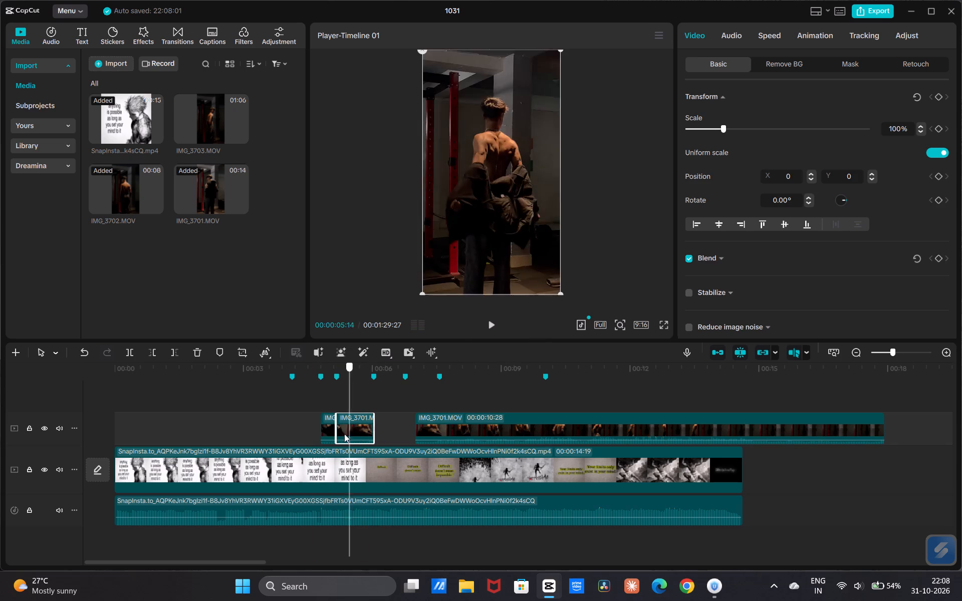
left_click_drag(344, 434, 337, 441)
key("space")
key("space")
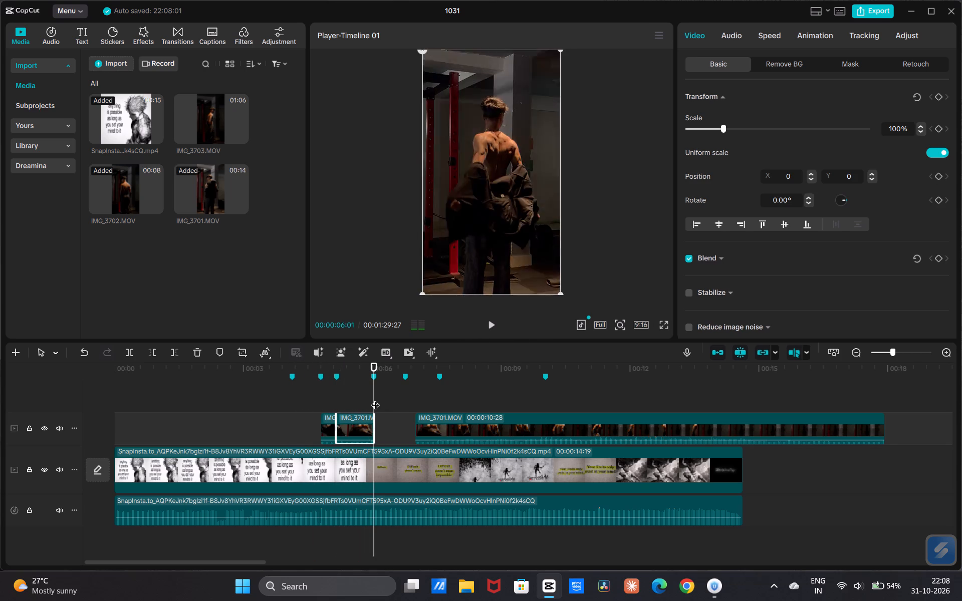
left_click_drag(375, 399, 338, 442)
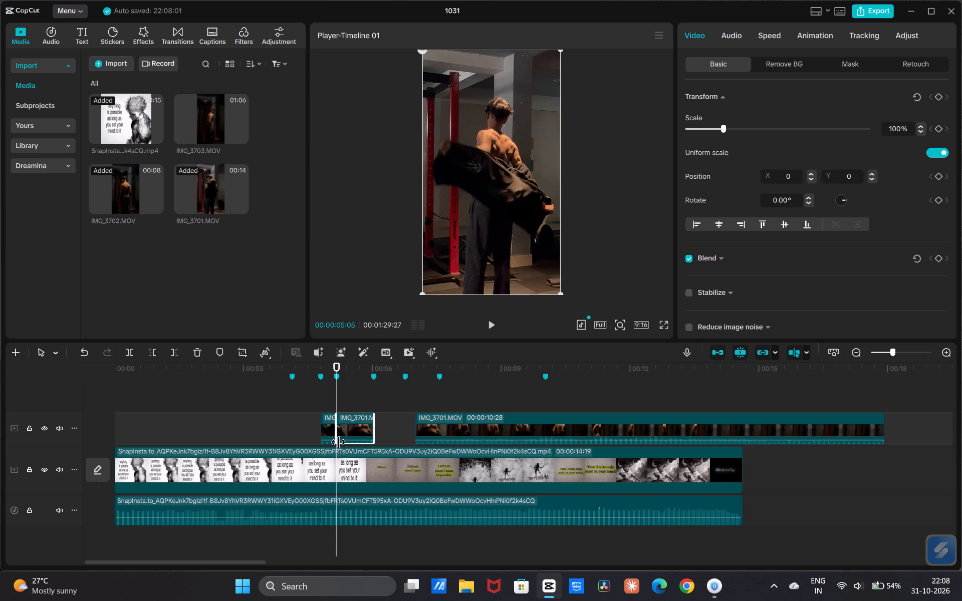
Skim the remaining long IMG_3701 segment after the sixth marker and delete it from the timeline.
key("space")
key("space")
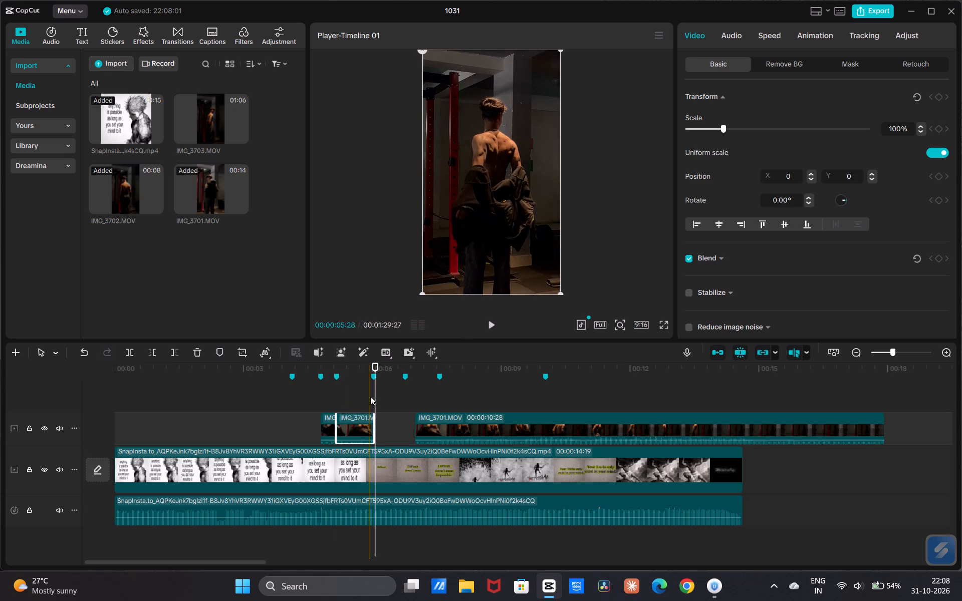
left_click_drag(372, 395, 531, 437)
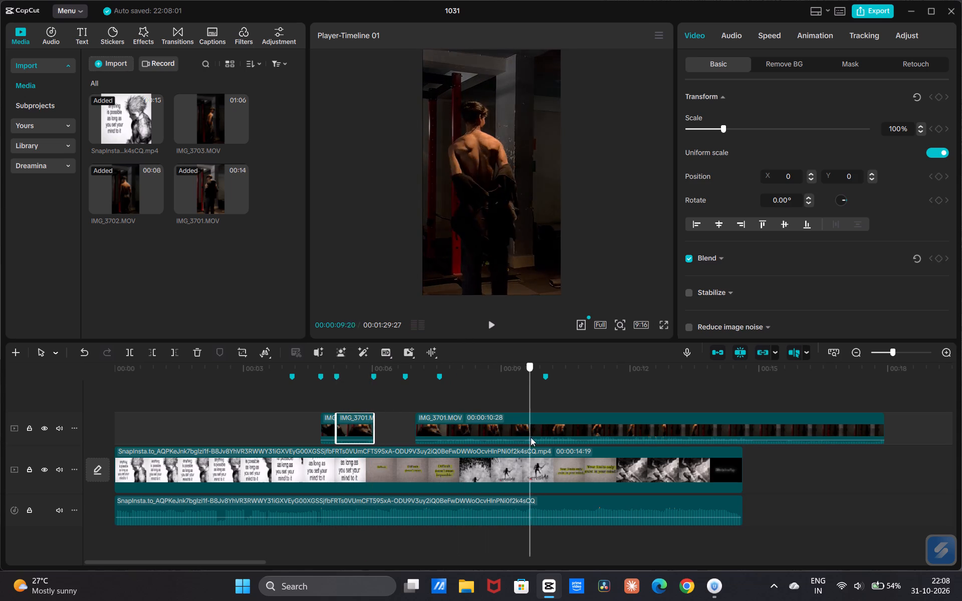
left_click_drag(531, 437, 719, 456)
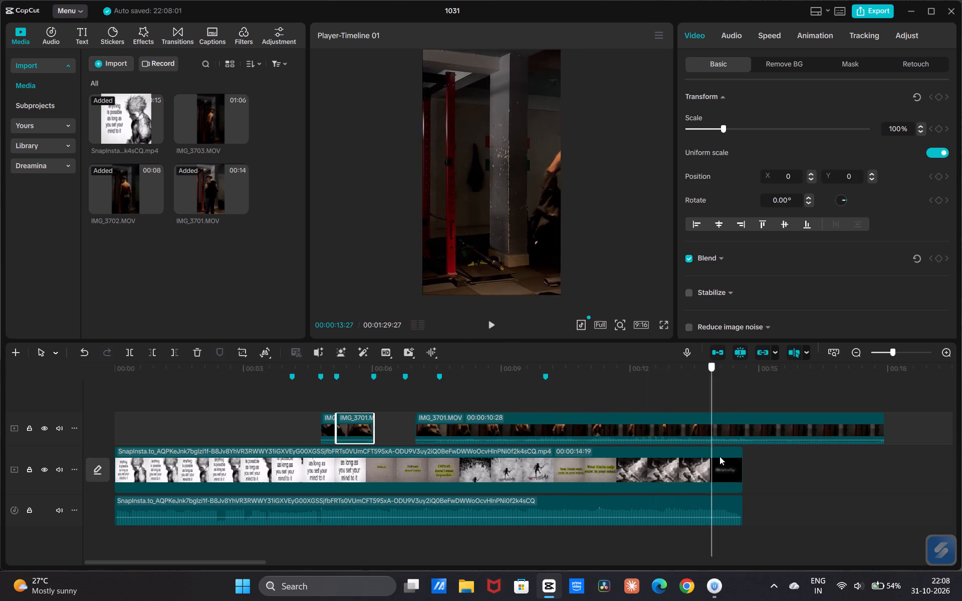
left_click_drag(719, 456, 801, 457)
left_click(798, 416)
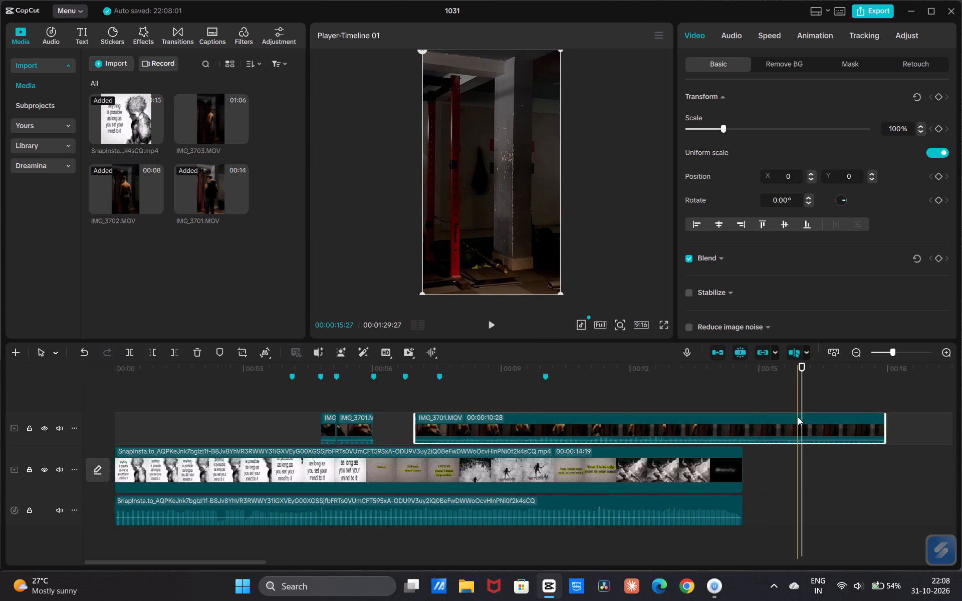
key("BackSpace")
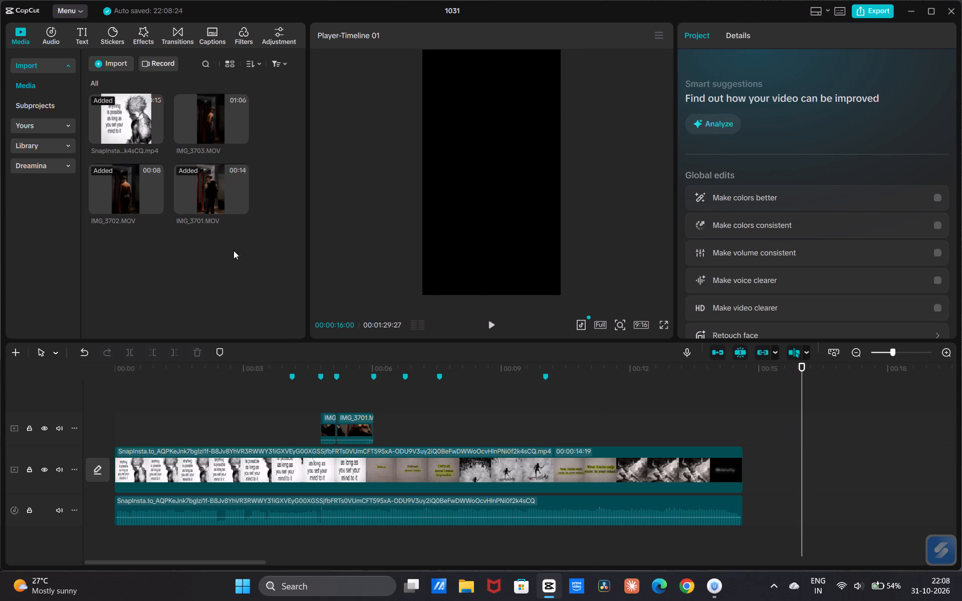
Add IMG_3703 on a new track above the gym segments, starting at the fourth marker, 00:00:06:01.
left_click_drag(216, 132, 381, 424)
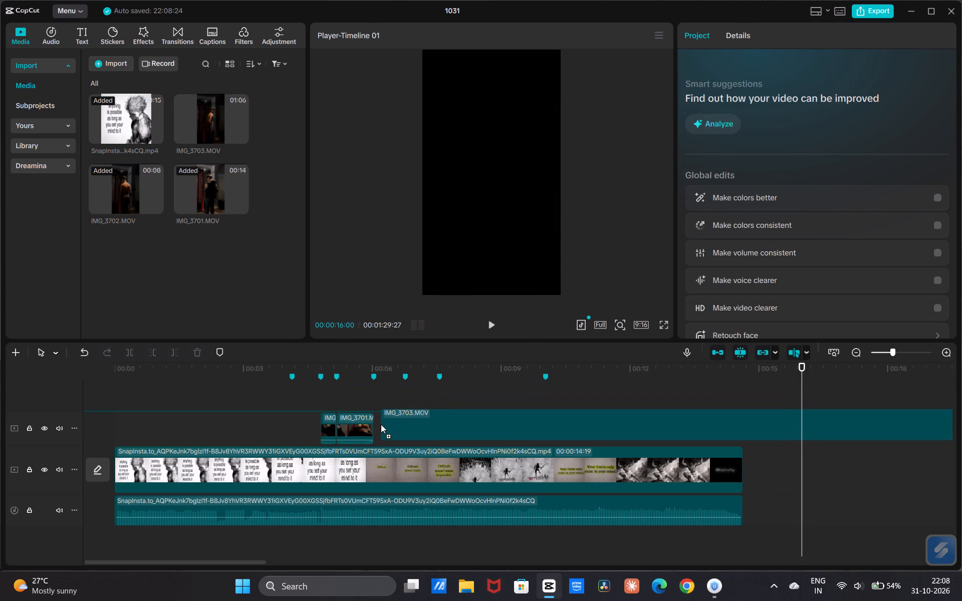
left_click_drag(381, 424, 376, 428)
scroll(400, 425, "up", 5)
scroll(405, 445, "down", 7)
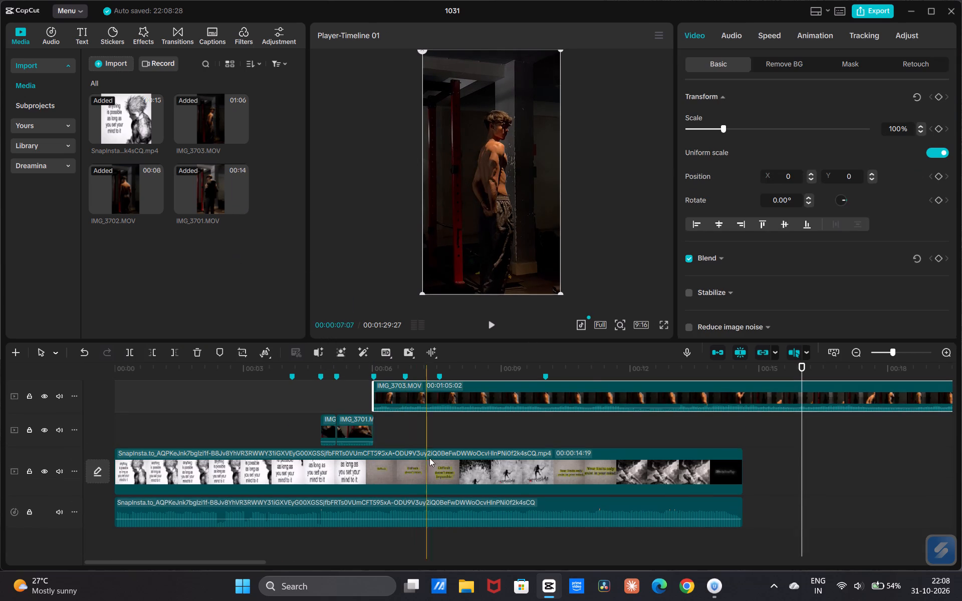
scroll(464, 472, "down", 1)
scroll(641, 498, "up", 6)
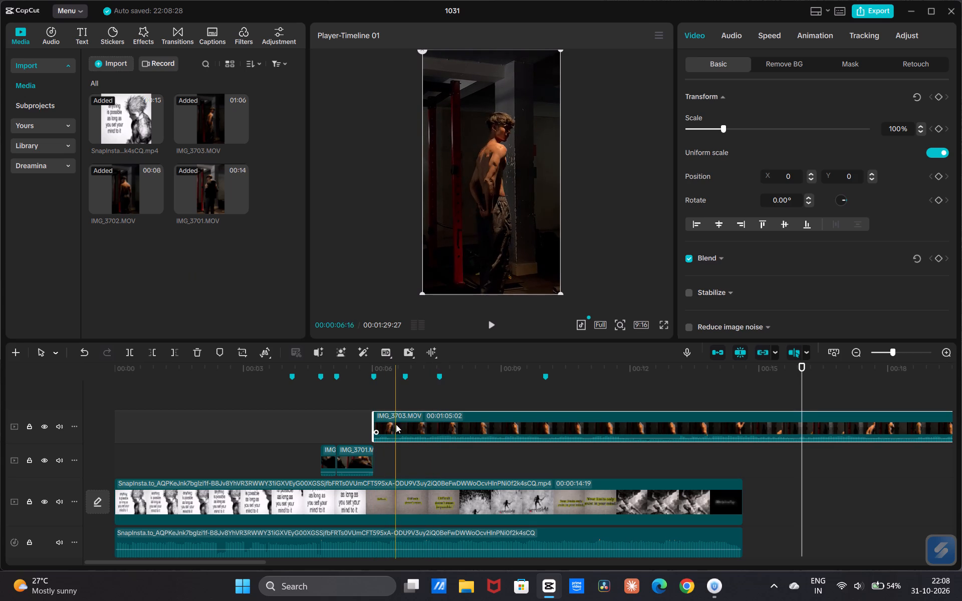
Split IMG_3703 at about 00:00:06:27 and at the sixth marker, and delete the piece before the first cut.
key("b")
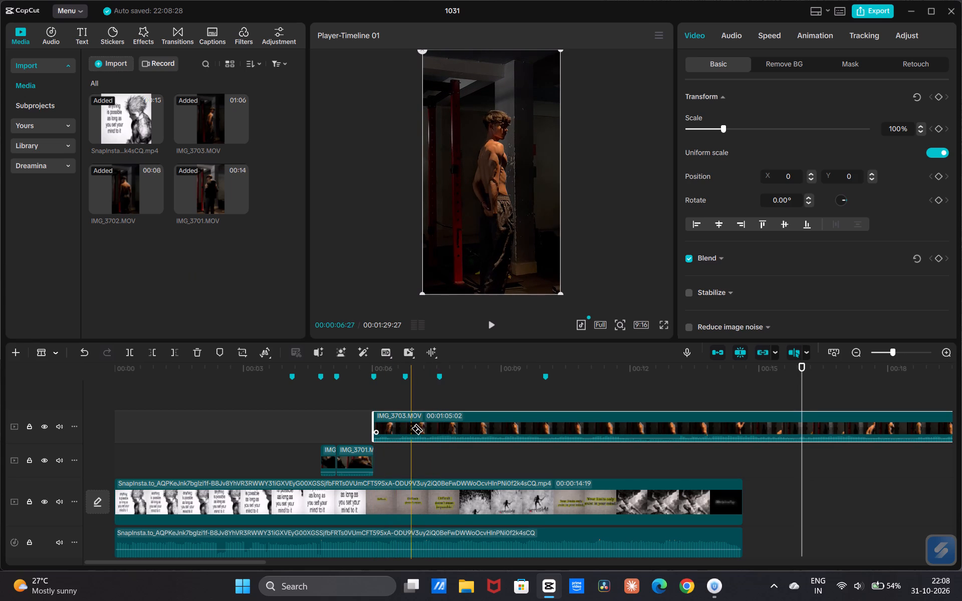
left_click(411, 428)
left_click(440, 434)
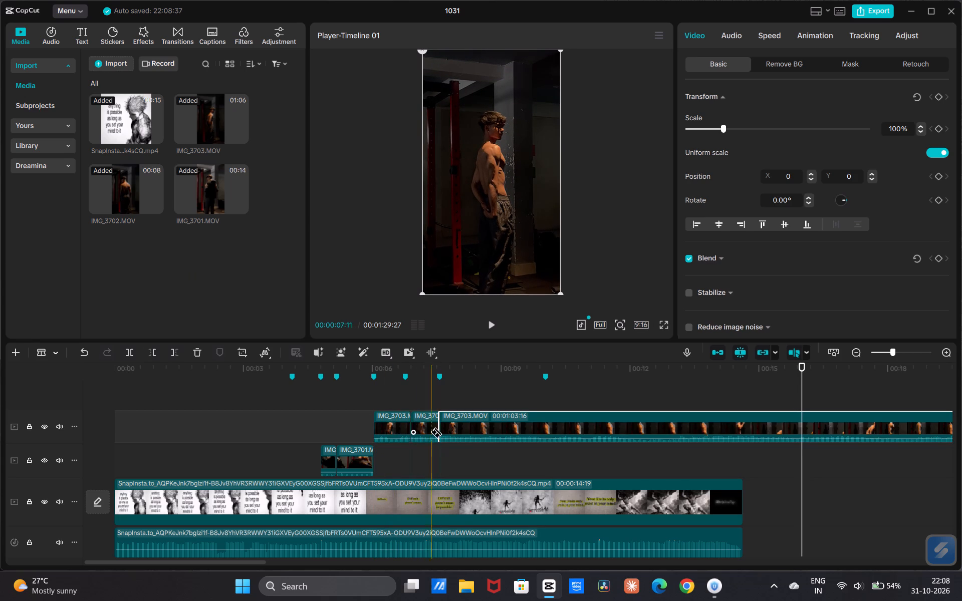
key("a")
left_click(403, 425)
key("BackSpace")
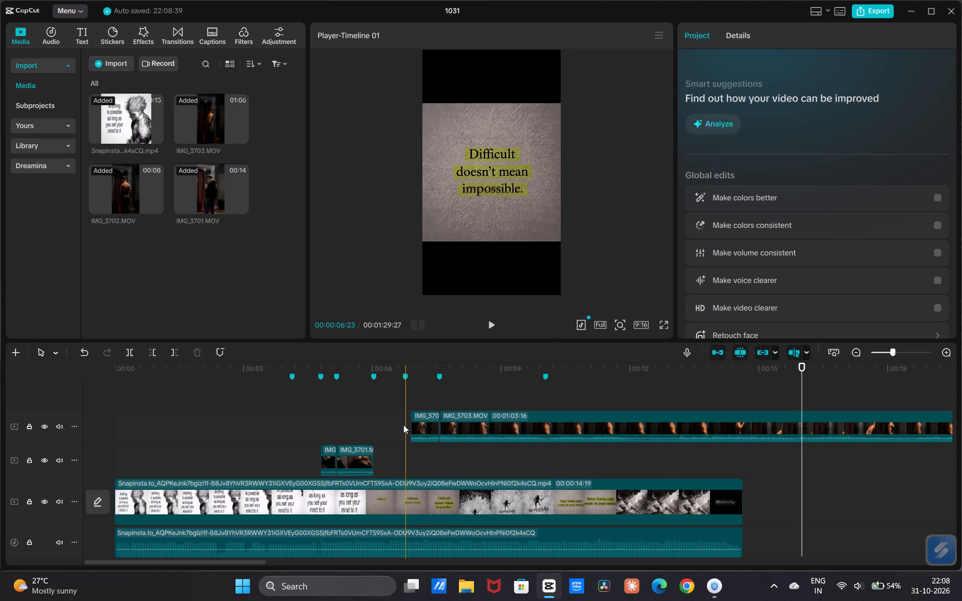
Fit the short IMG_3703 segment between the fourth and fifth markers on the IMG_3701 track, extending its end to about 00:00:06:23.
left_click_drag(426, 429, 402, 430)
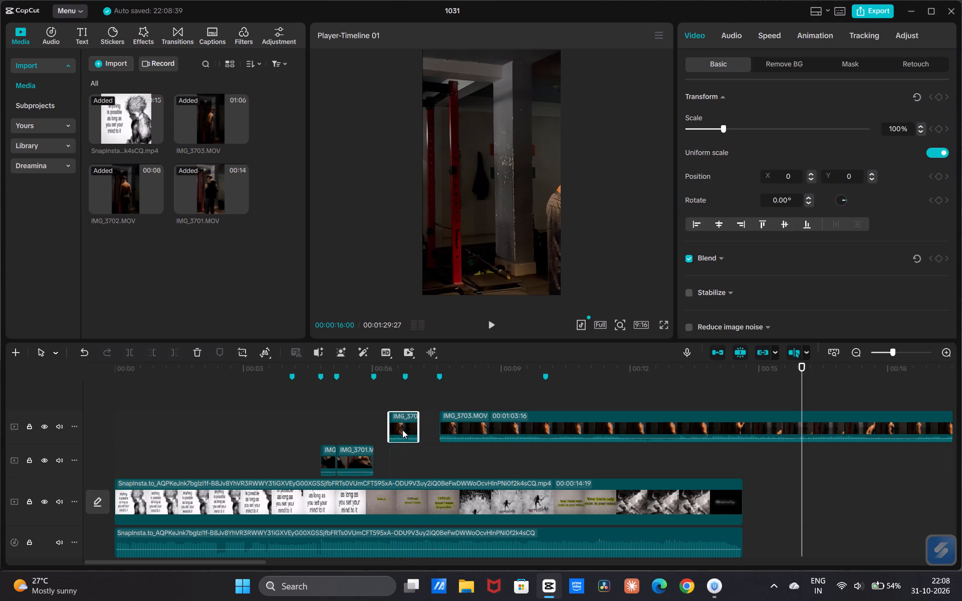
left_click_drag(402, 430, 389, 464)
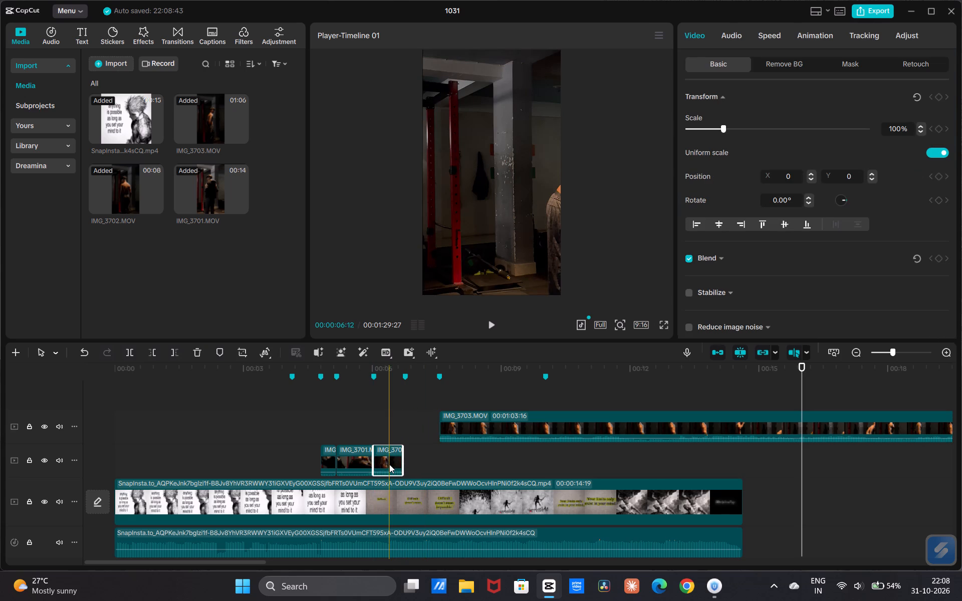
left_click(335, 437)
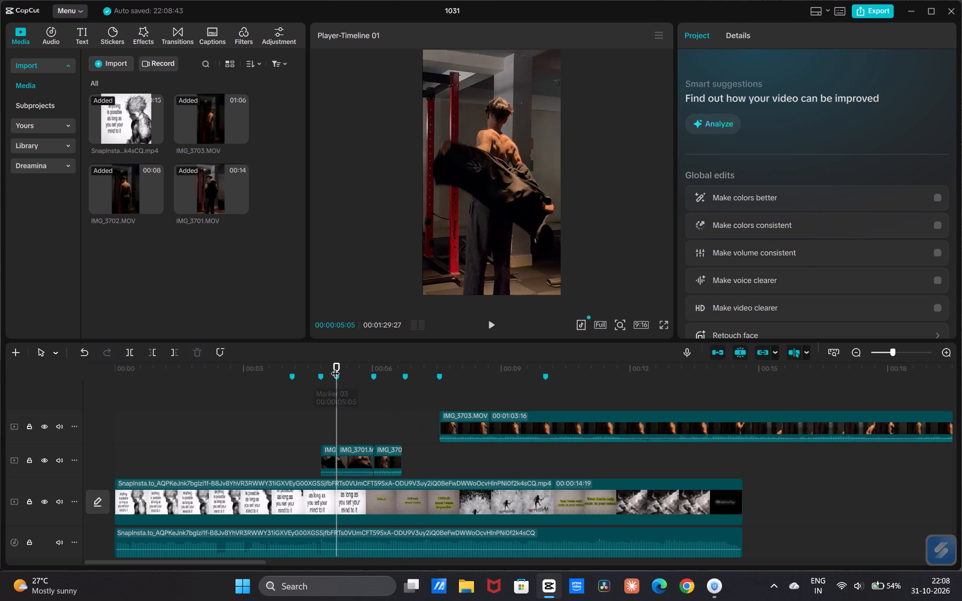
left_click(371, 423)
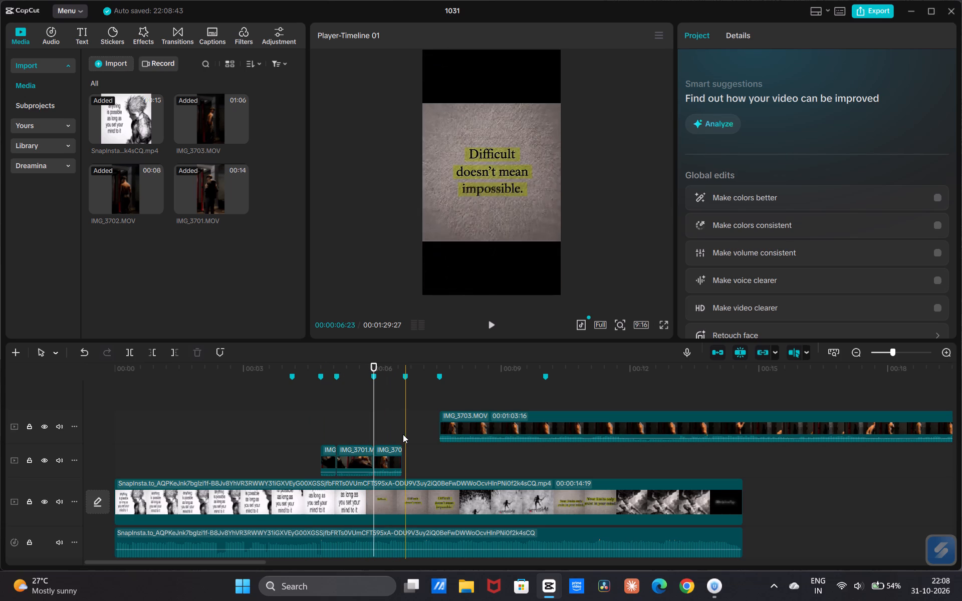
left_click(393, 460)
left_click_drag(401, 457, 406, 460)
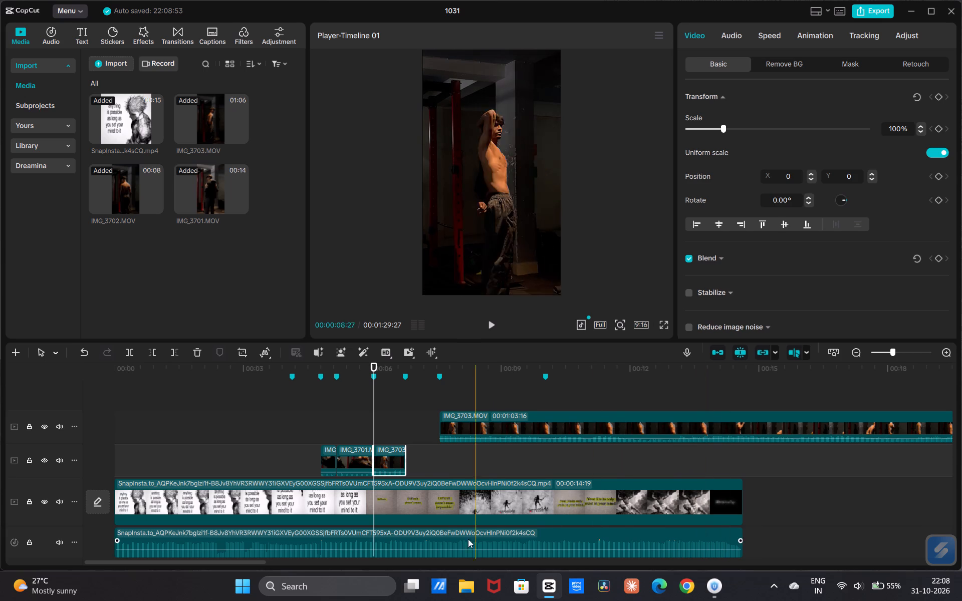
Cut out the arm-raising section of the long IMG_3703 segment, splitting it at about 00:00:20:24 and 00:00:22:07.
left_click_drag(263, 561, 317, 567)
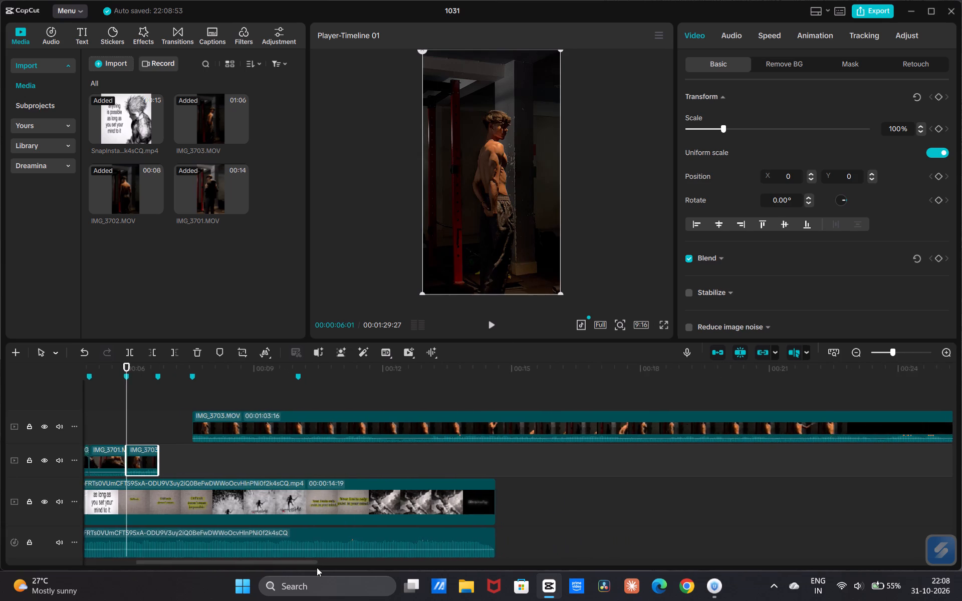
left_click_drag(317, 567, 345, 580)
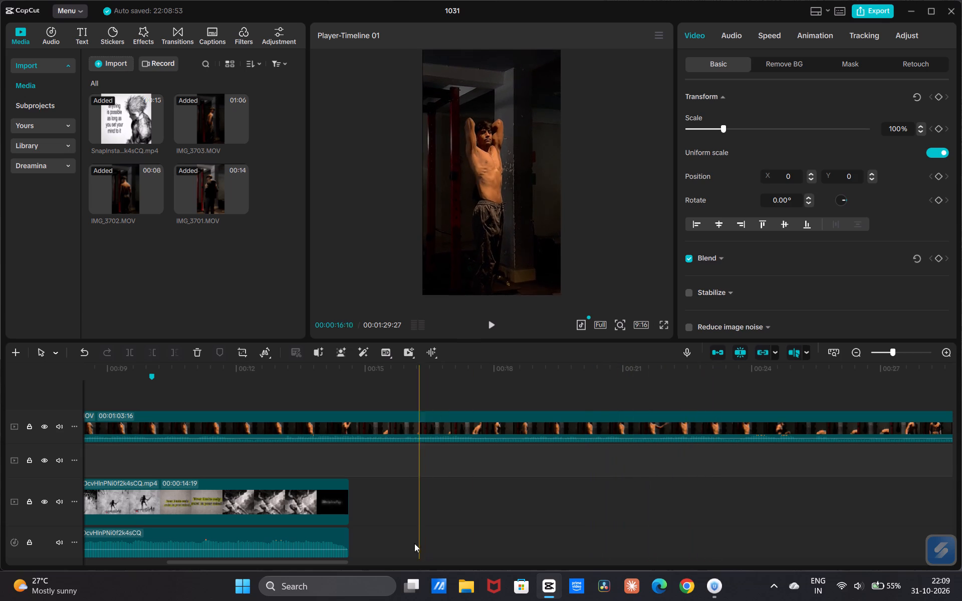
left_click_drag(343, 563, 410, 567)
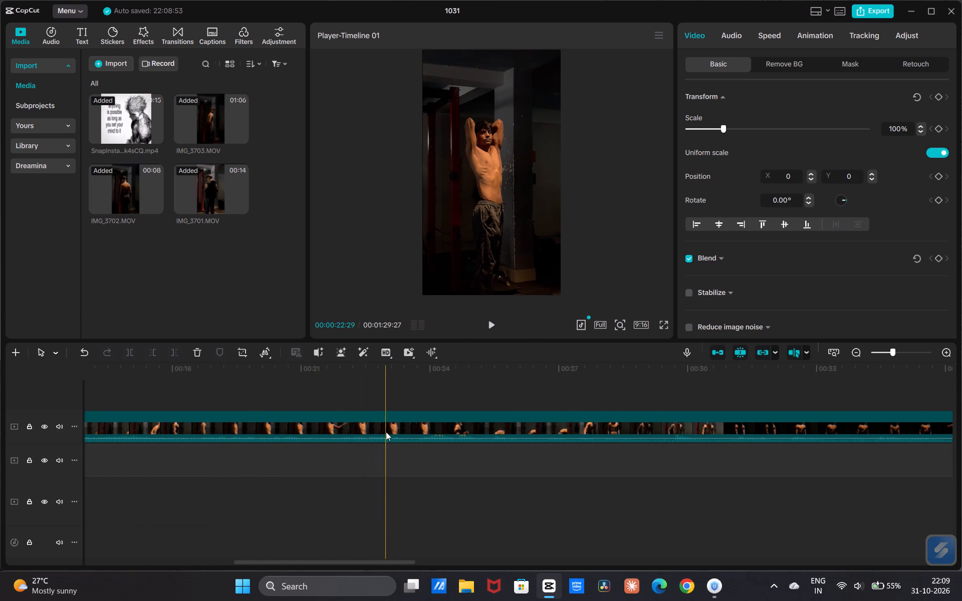
key("b")
left_click(406, 435)
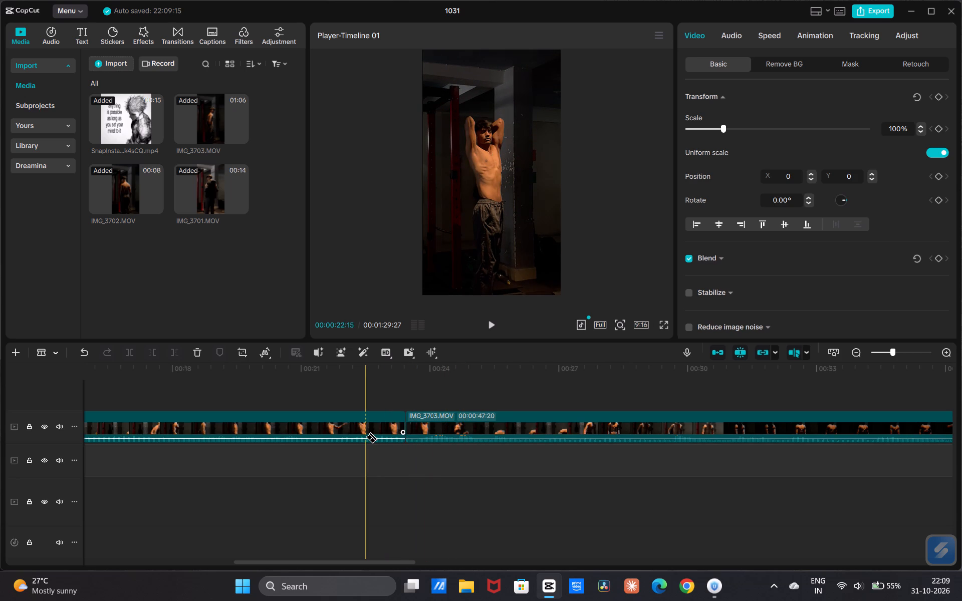
key("ctrl+z")
left_click(292, 421)
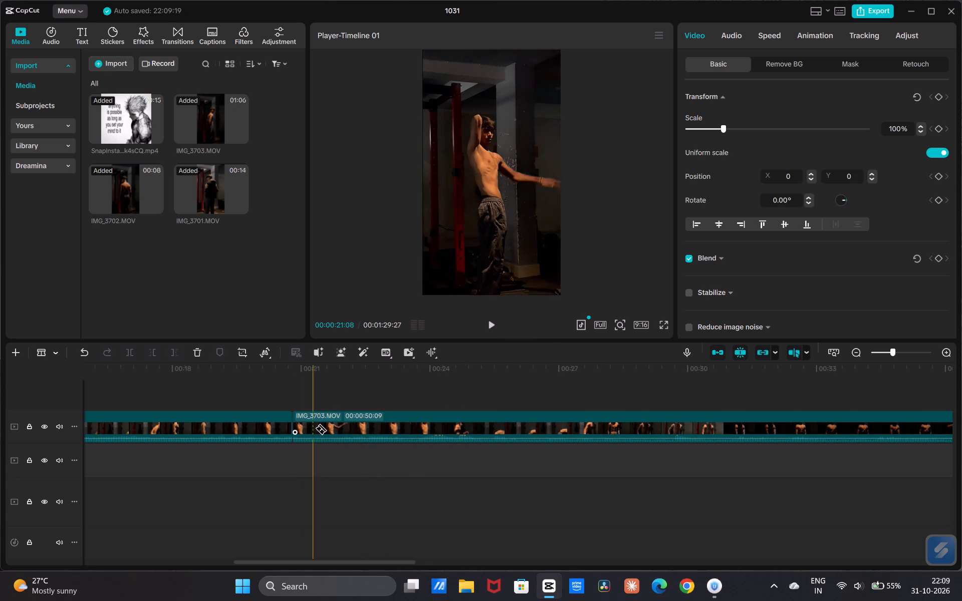
left_click(355, 433)
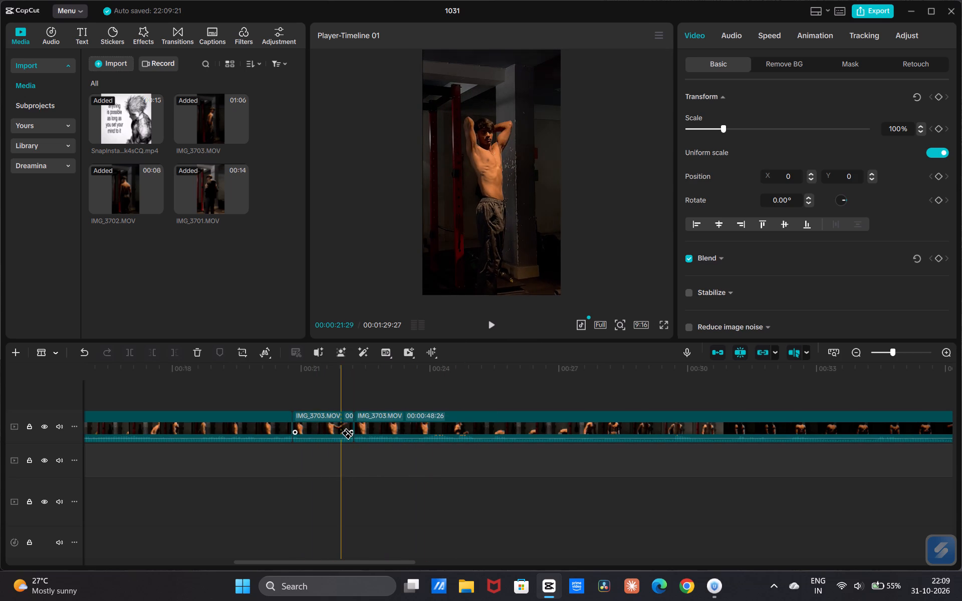
Fit the cut-out IMG_3703 section between the fifth and sixth markers on the IMG_3701 track, trimming its end.
key("a")
left_click_drag(341, 433, 22, 434)
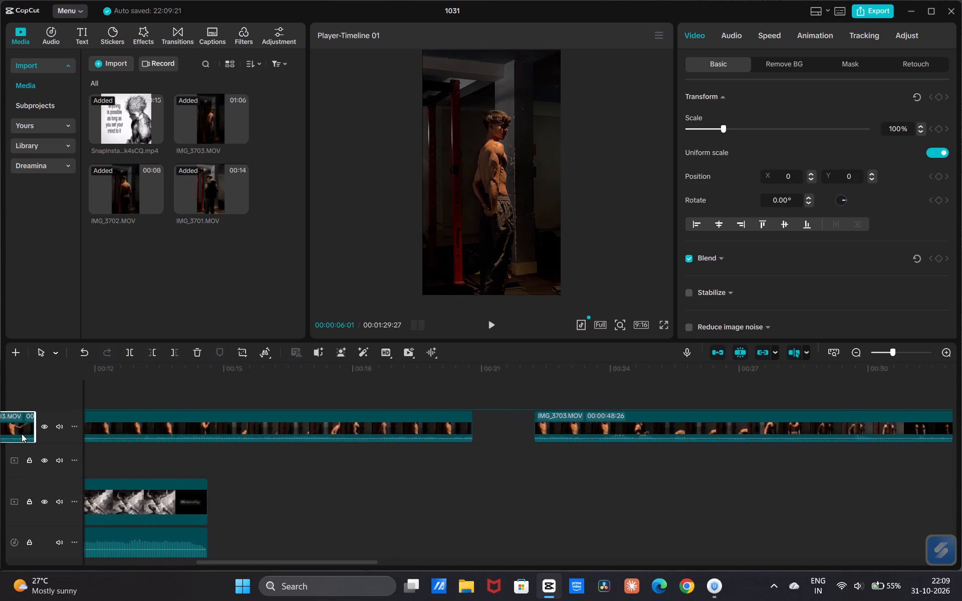
left_click_drag(22, 434, 401, 468)
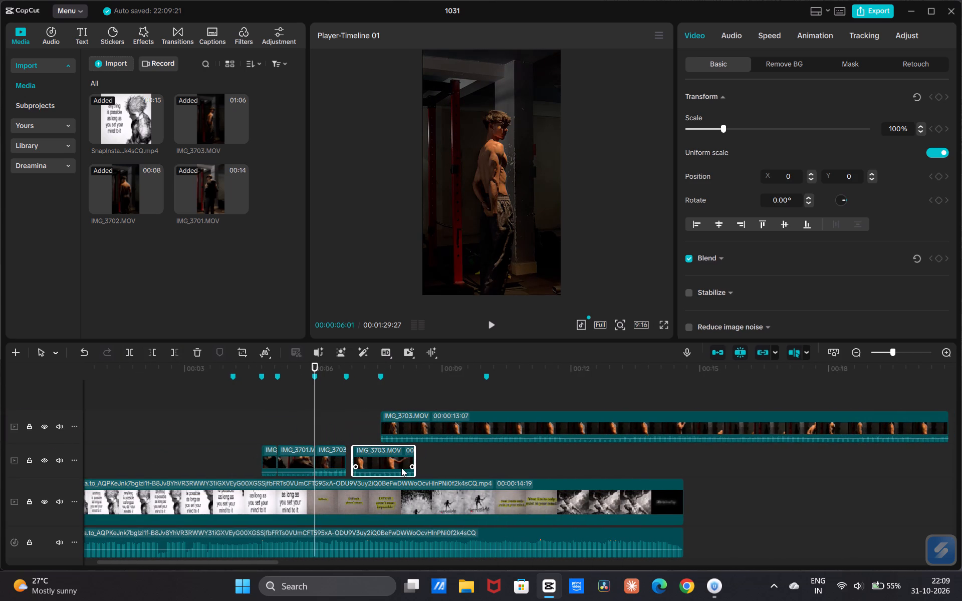
left_click_drag(401, 468, 396, 468)
left_click_drag(407, 459, 382, 462)
Move the 13:07 IMG_3703 segment along the timeline, clear of the assembled shots, to start at about 12 seconds.
left_click_drag(392, 430, 431, 432)
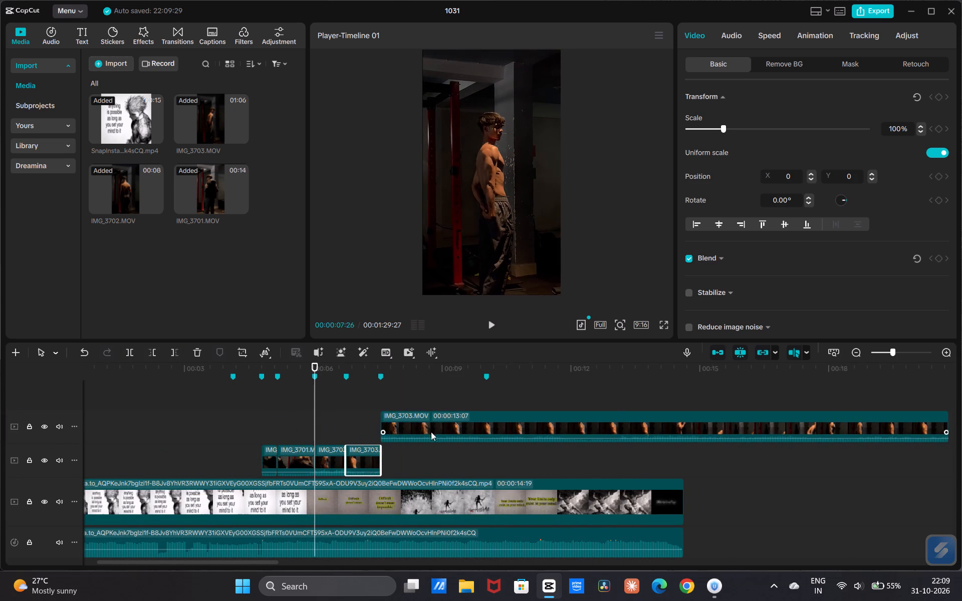
left_click_drag(431, 432, 601, 421)
Play back the assembled IMG_3701 and IMG_3703 segments up to just past the sixth marker to check their timing.
left_click_drag(316, 405, 300, 412)
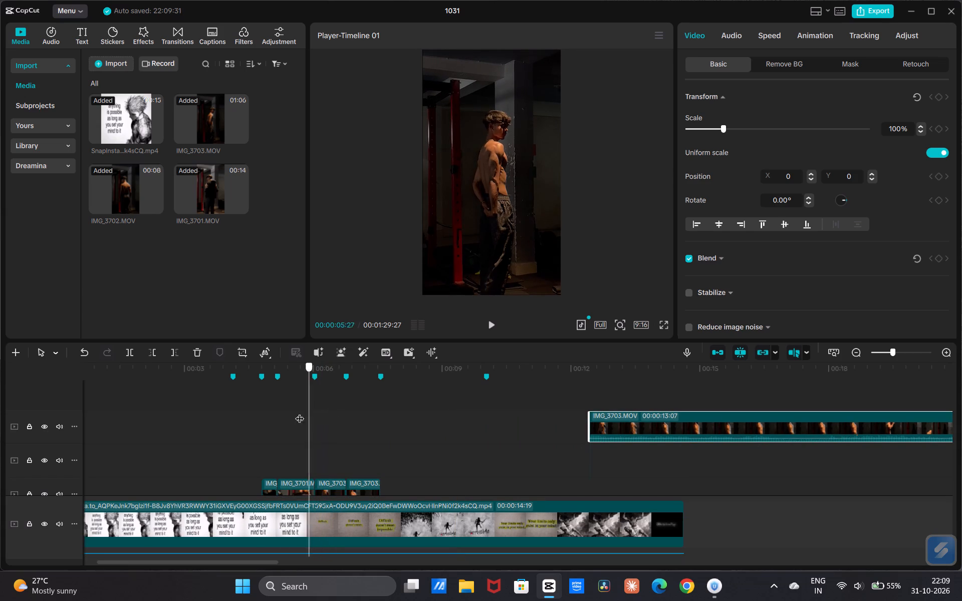
left_click_drag(300, 412, 207, 445)
key("space")
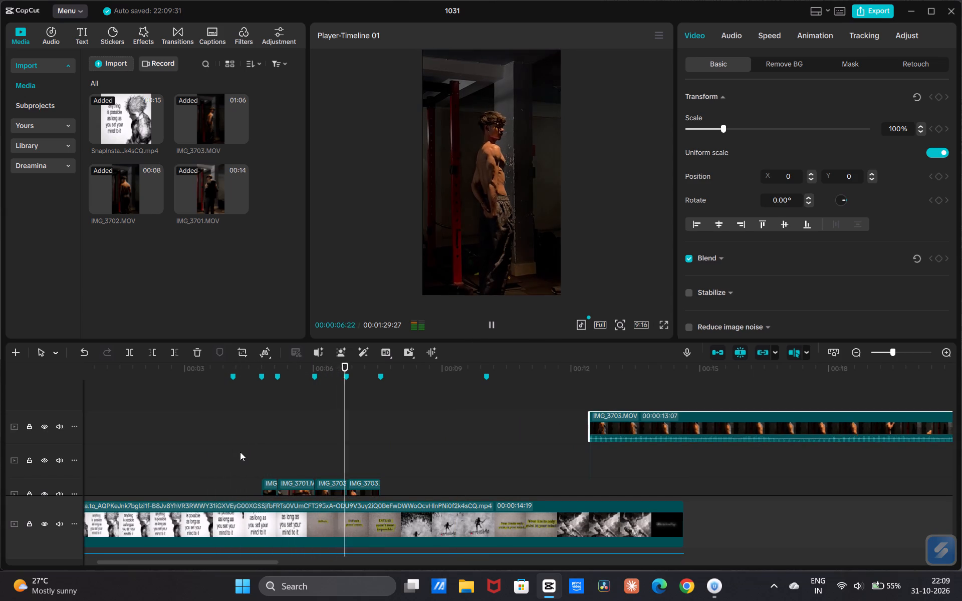
key("space")
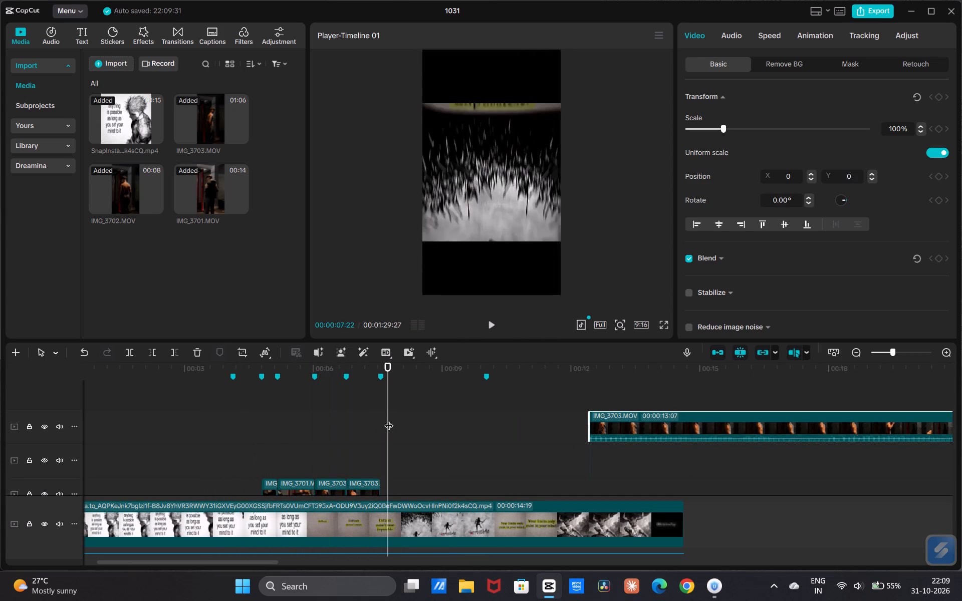
Examine the reference video's "impossible" warrior shot between about 00:00:07:15 and 00:00:08:29 to find its shot-timing point.
left_click_drag(388, 419, 378, 444)
key("space")
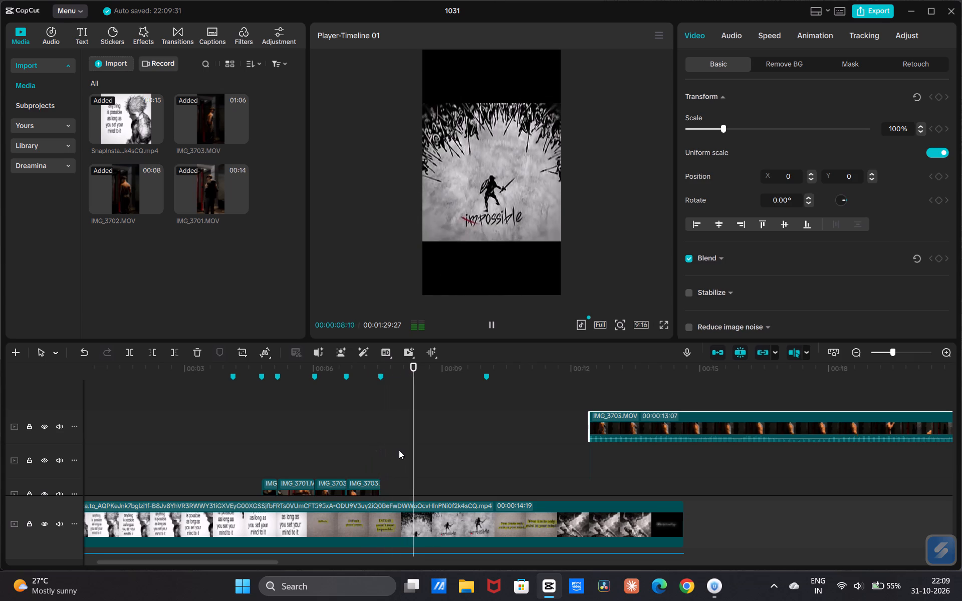
key("space")
left_click_drag(430, 430, 414, 435)
left_click_drag(414, 435, 403, 439)
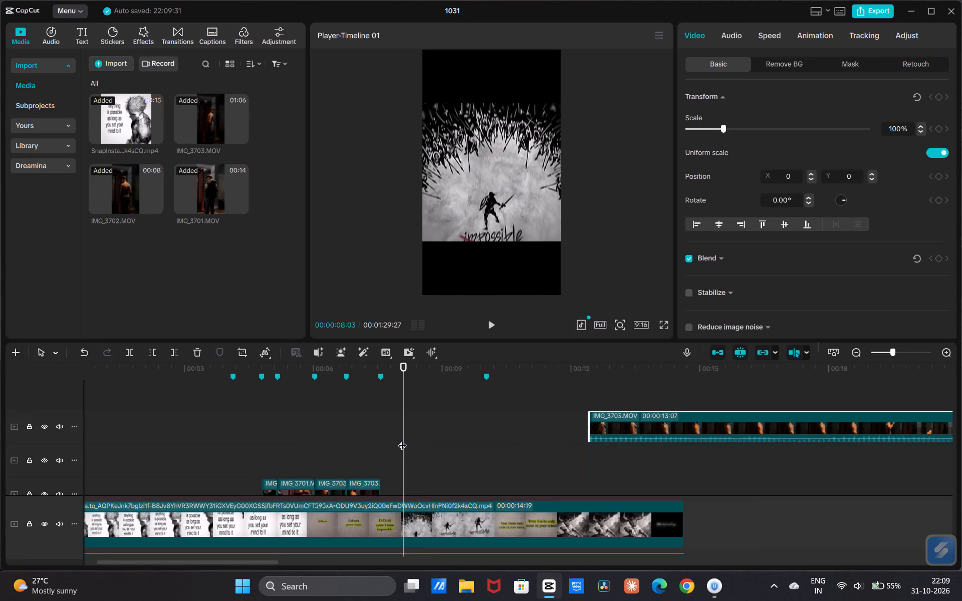
key("space")
key("space")
key("Right")
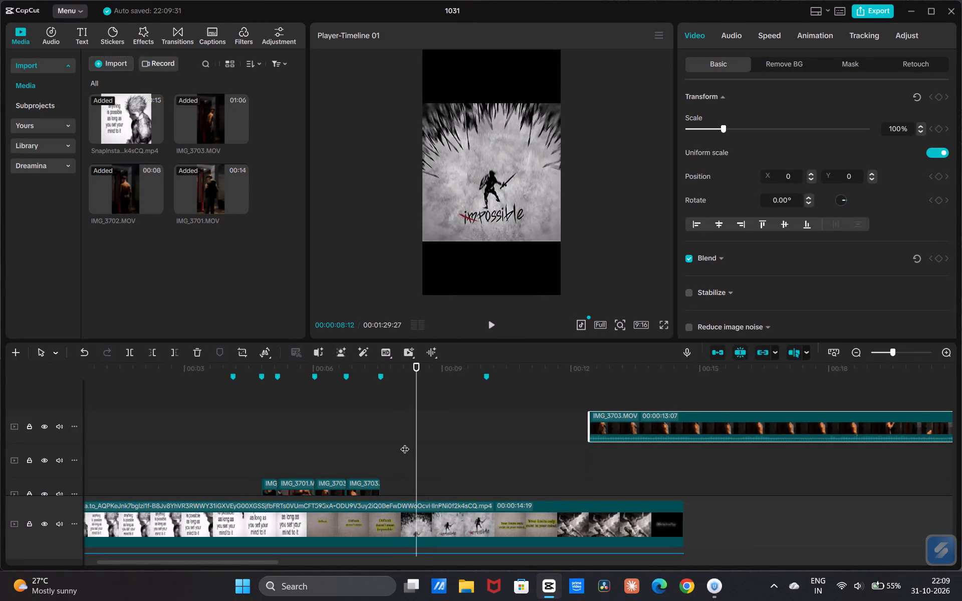
key("Right")
key("Right")
key("Right")
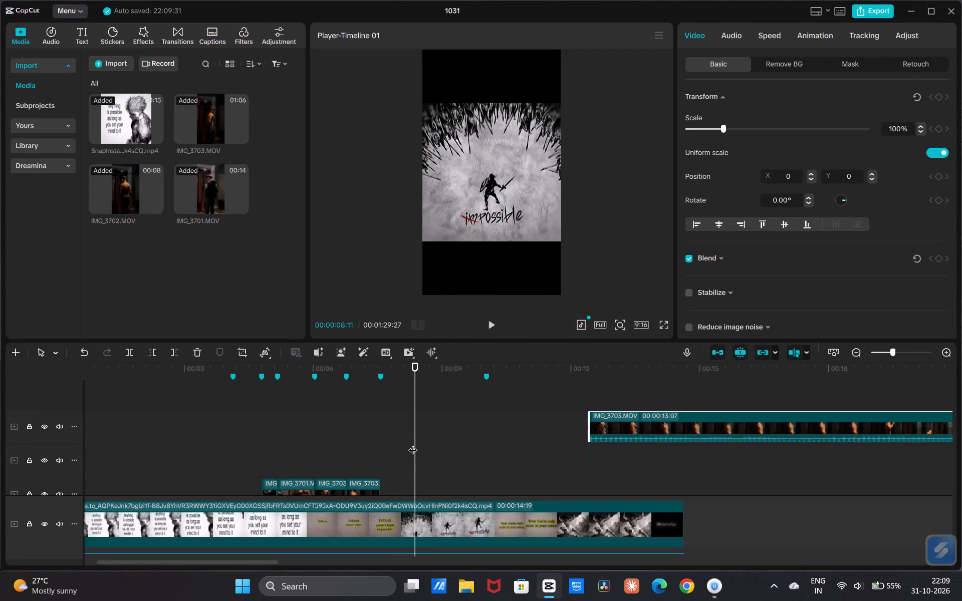
key("space")
key("space")
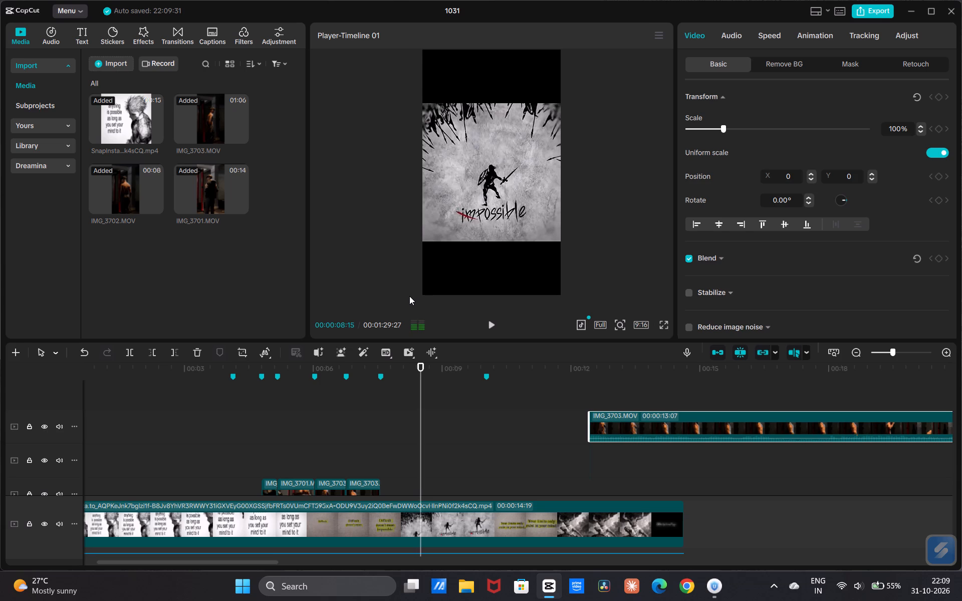
key("space")
key("space")
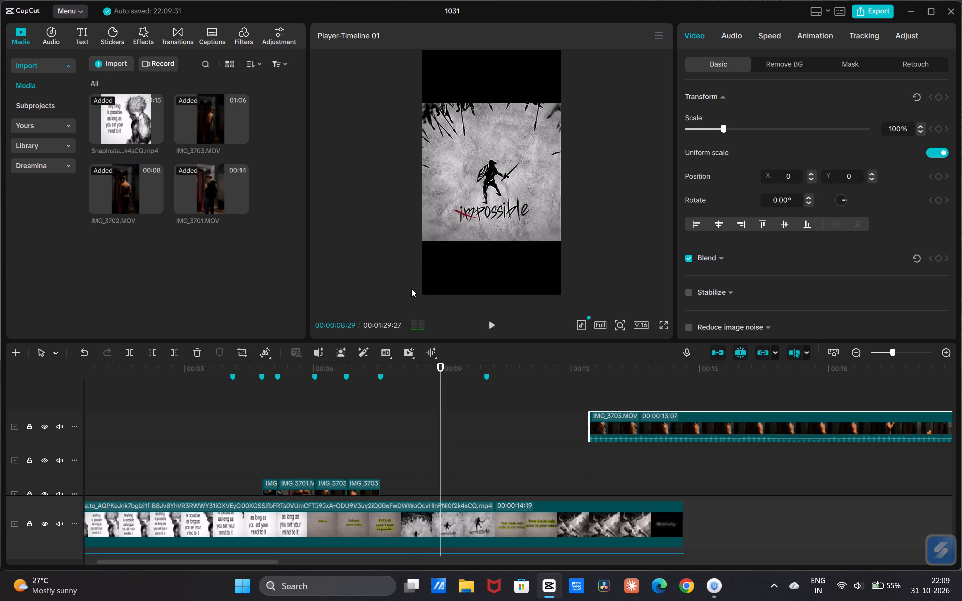
key("Left")
key("Left")
key("Left")
key("Left")
key("Left")
key("Left")
key("Left")
key("Left")
key("Left")
key("Left")
key("Left")
key("Left")
key("Left")
key("Left")
key("space")
key("space")
key("Left")
key("Left")
key("Left")
key("Left")
key("Left")
key("Left")
key("Left")
key("Left")
key("Left")
key("Left")
key("Left")
key("Left")
key("Left")
key("Left")
key("Left")
key("Left")
key("Left")
key("Left")
key("Left")
key("Left")
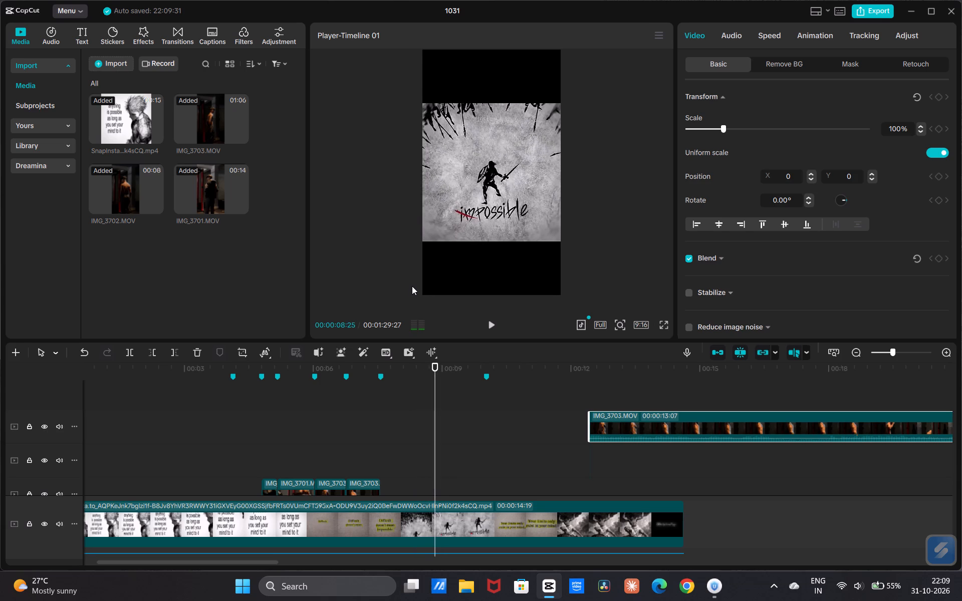
key("space")
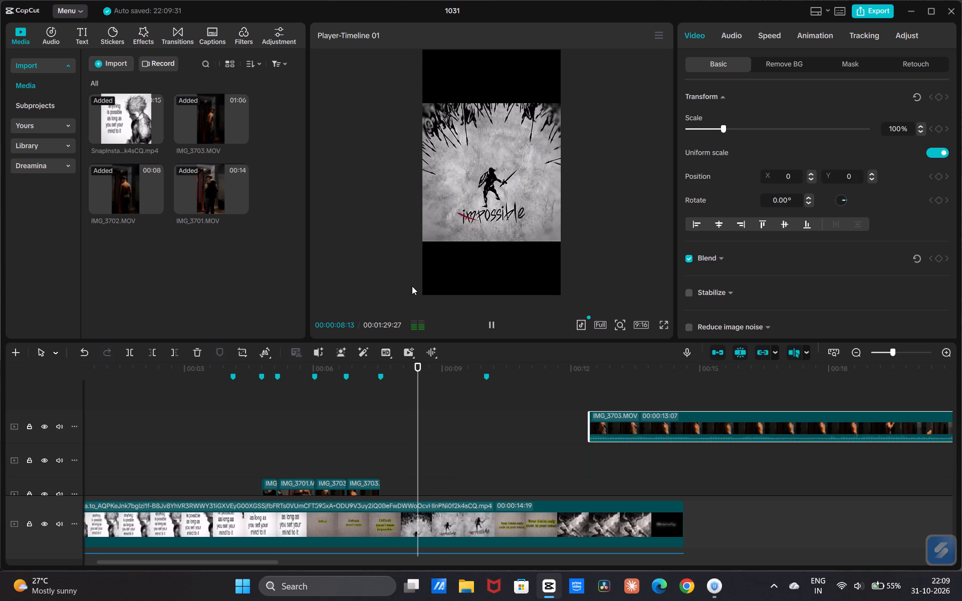
key("space")
key("Left")
key("Left")
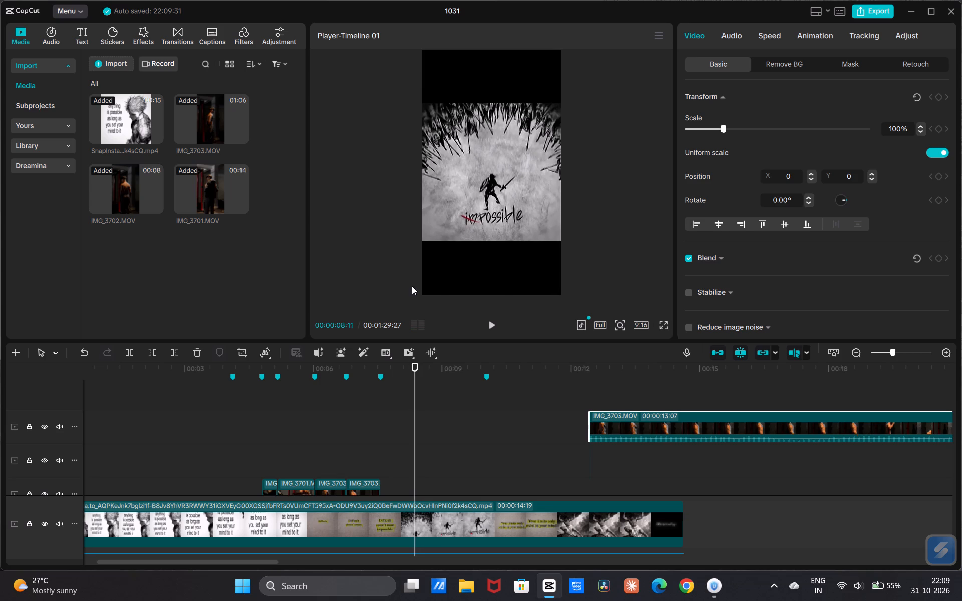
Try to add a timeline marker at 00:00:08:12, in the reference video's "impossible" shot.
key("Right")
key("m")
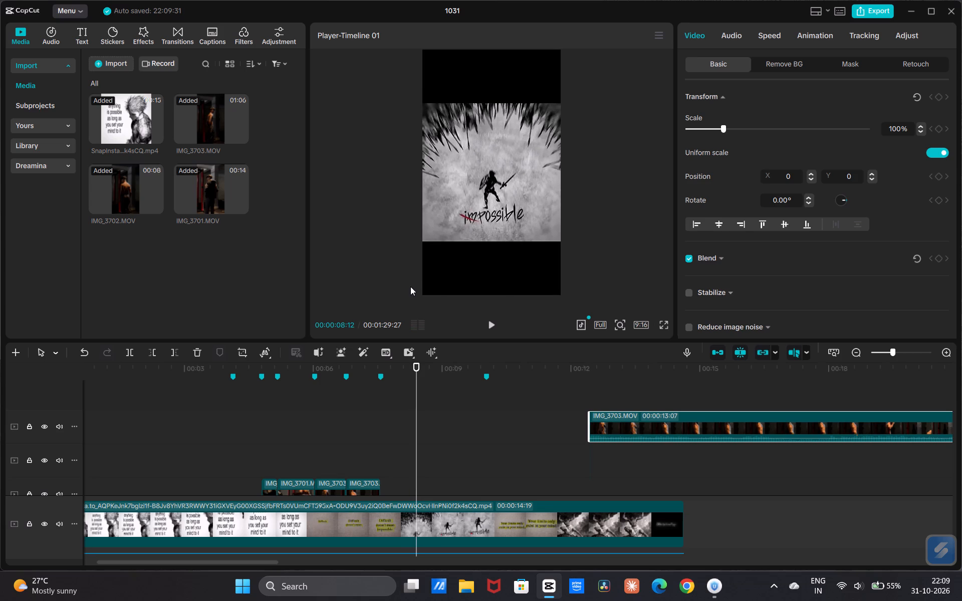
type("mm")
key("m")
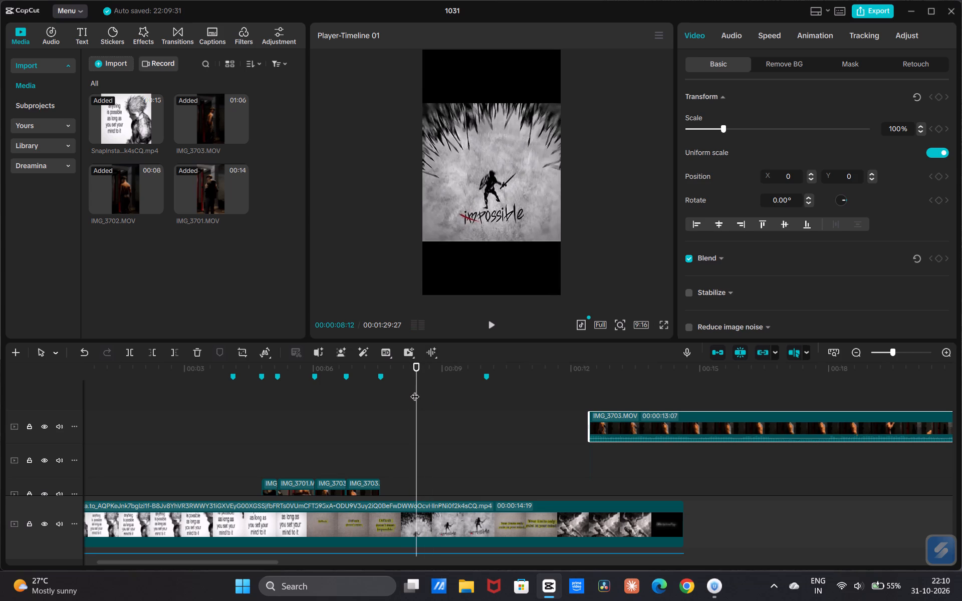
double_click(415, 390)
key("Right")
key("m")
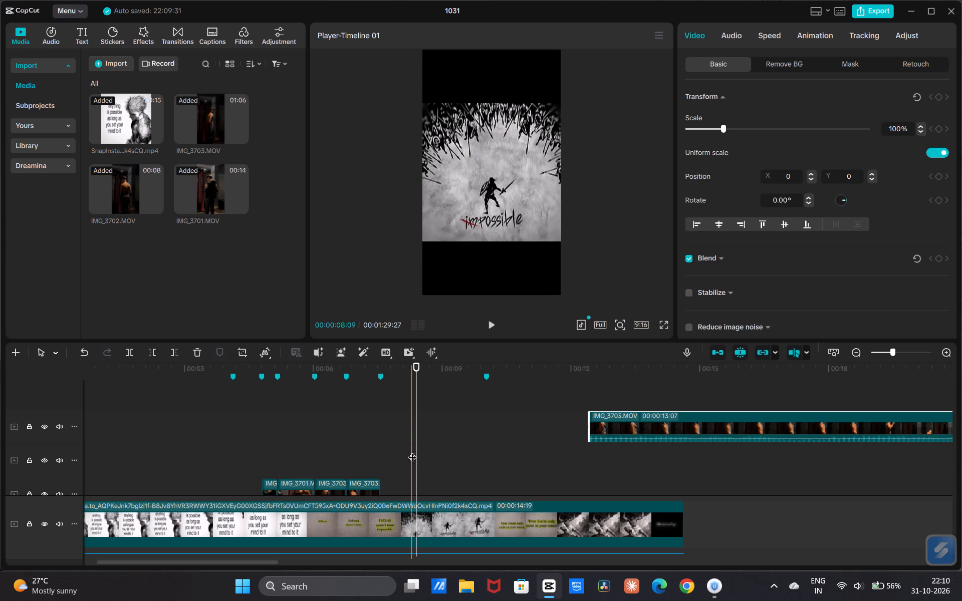
Recheck the "impossible" shot frame by frame between about 00:00:07:27 and 00:00:08:24 for the exact marker point.
key("Left")
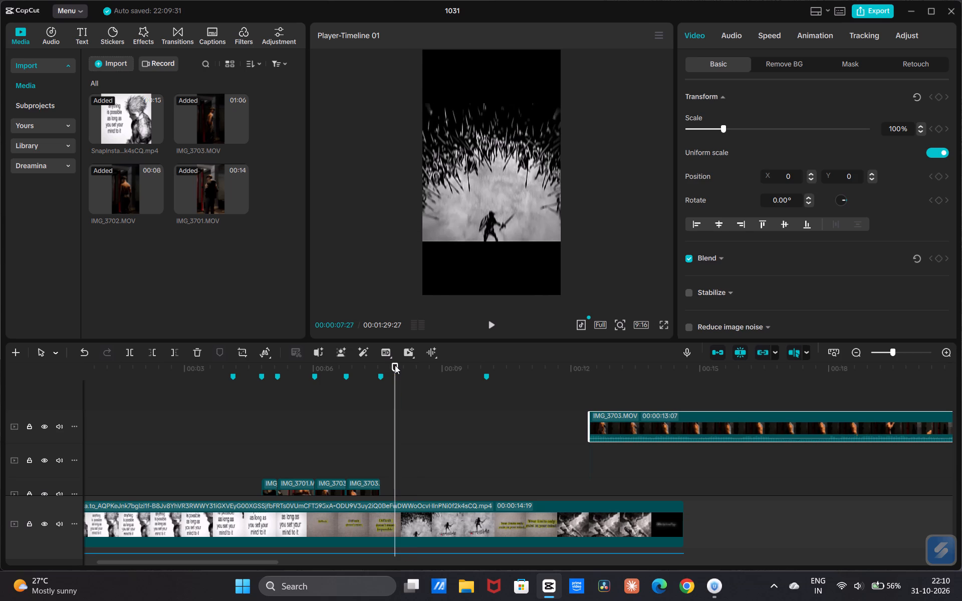
key("Right")
key("Right")
key("Right")
key("Right")
key("Right")
key("Right")
key("Right")
key("Right")
key("Right")
key("Right")
key("Right")
key("Right")
key("Right")
key("Right")
key("Right")
key("Right")
key("Right")
key("Right")
key("Right")
key("Right")
key("Right")
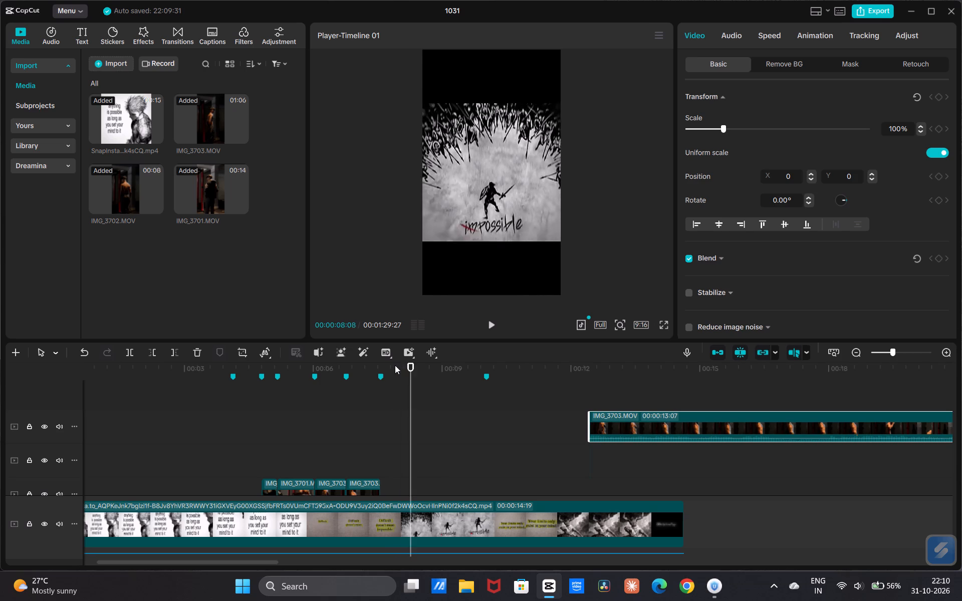
key("Right")
key("Right")
key("Right")
key("Left")
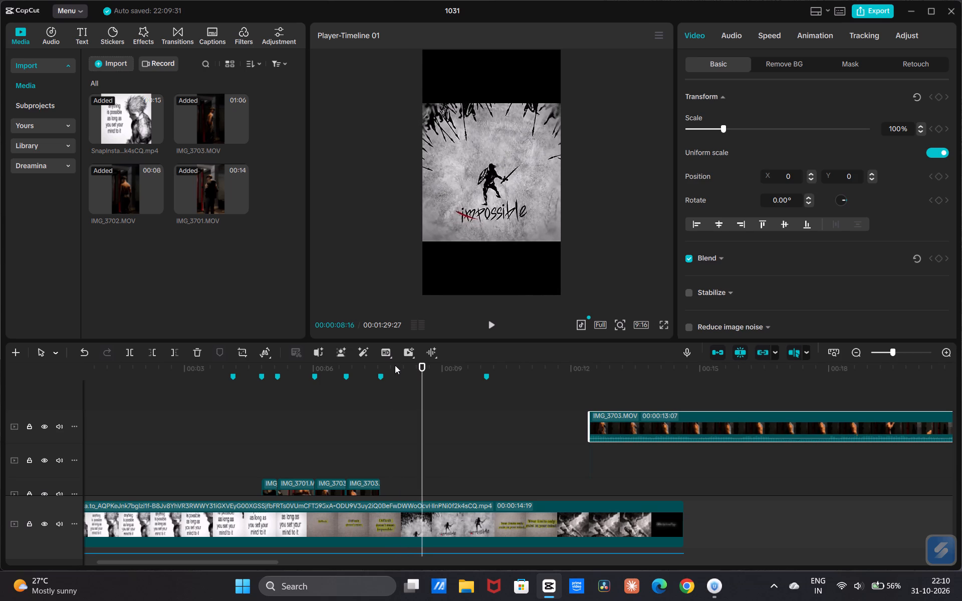
key("Left")
key("Left")
key("Left")
key("Left")
key("Left")
key("Left")
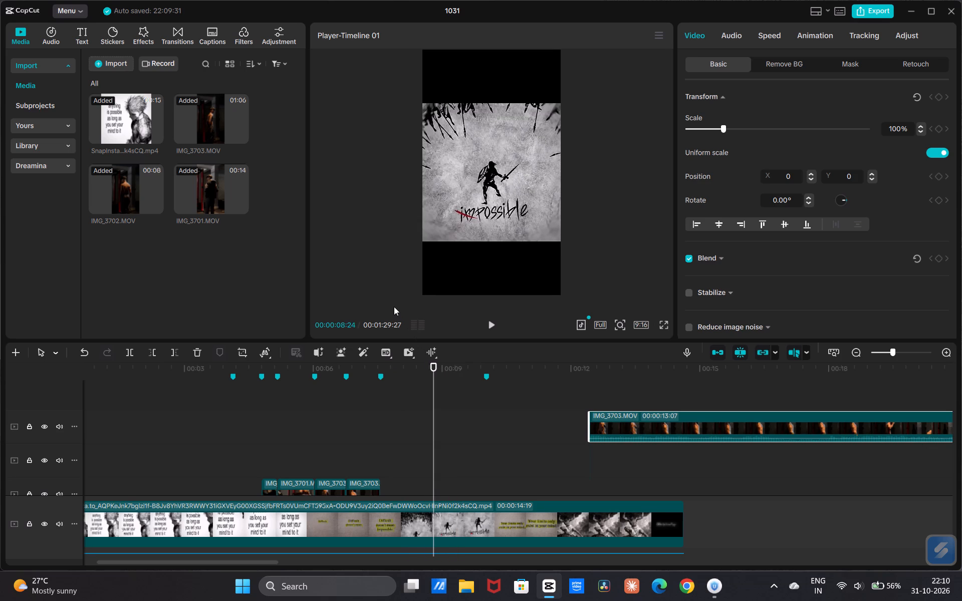
key("Left")
key("Left")
key("Left")
key("Left")
key("Left")
key("Left")
key("Left")
key("Left")
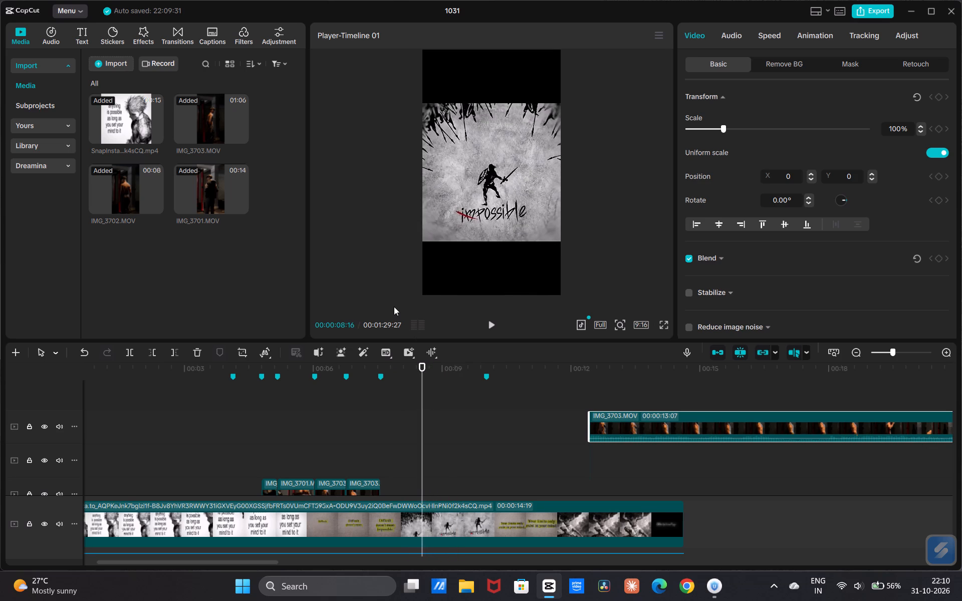
key("Left")
key("Left")
key("Left")
key("Left")
key("Left")
key("Left")
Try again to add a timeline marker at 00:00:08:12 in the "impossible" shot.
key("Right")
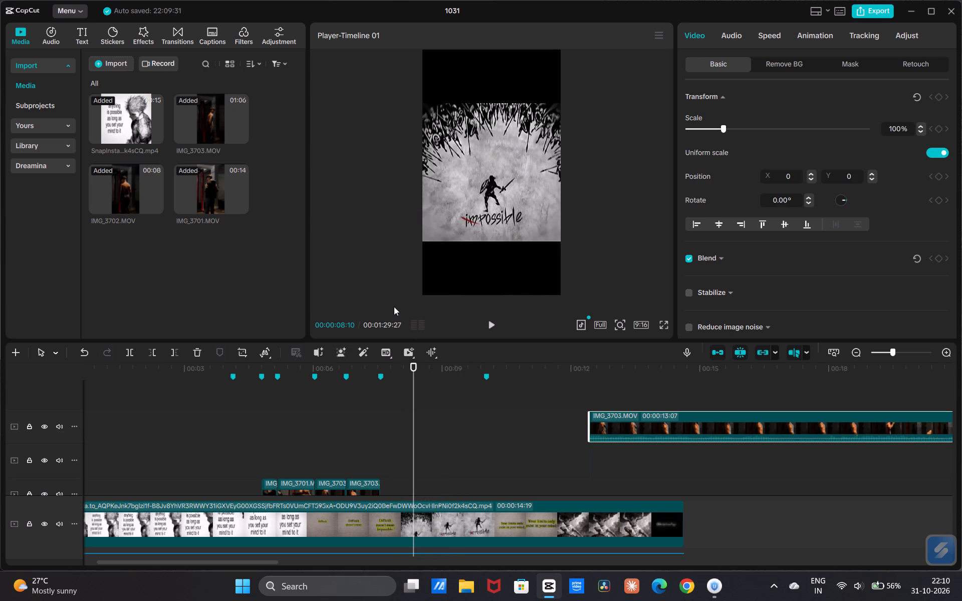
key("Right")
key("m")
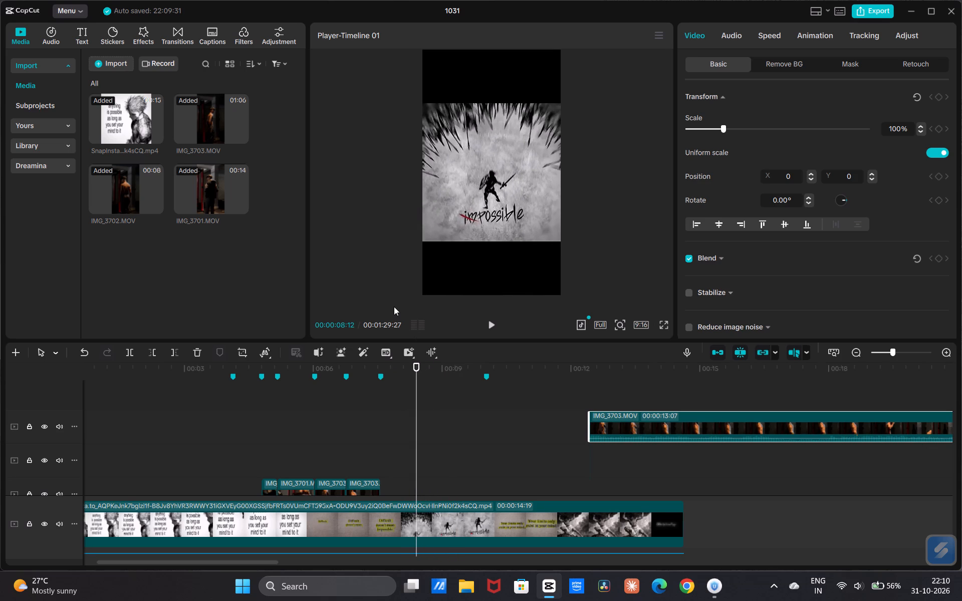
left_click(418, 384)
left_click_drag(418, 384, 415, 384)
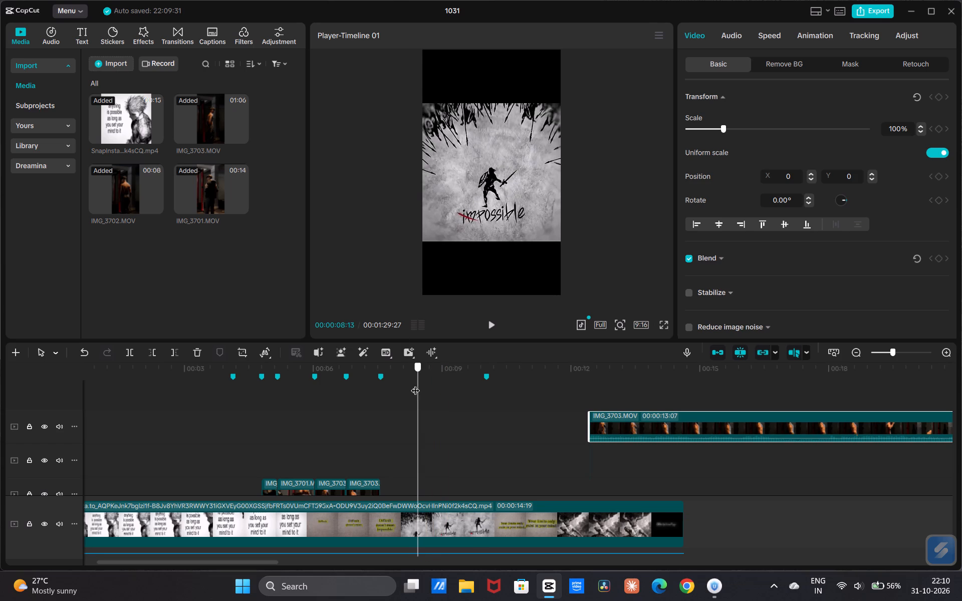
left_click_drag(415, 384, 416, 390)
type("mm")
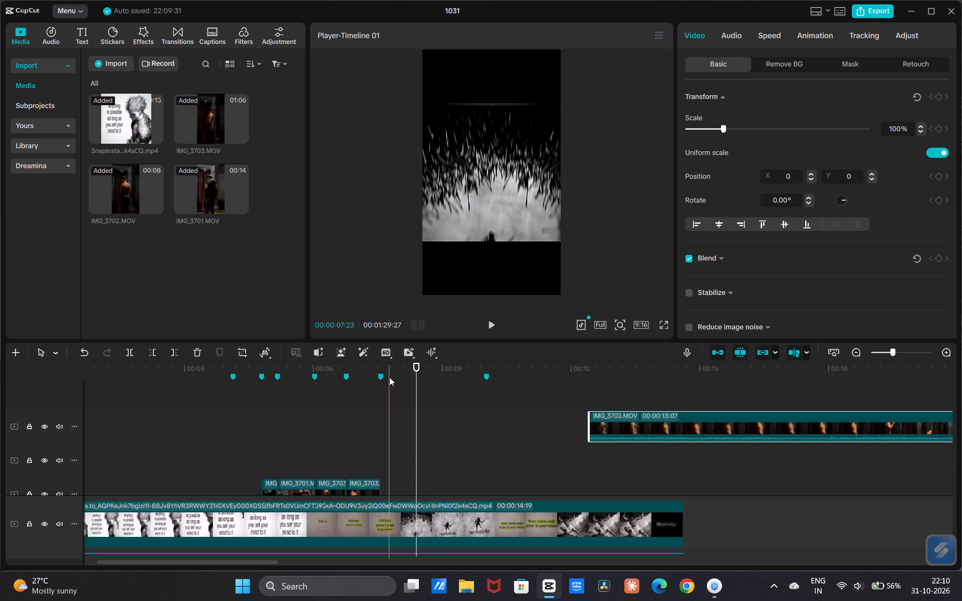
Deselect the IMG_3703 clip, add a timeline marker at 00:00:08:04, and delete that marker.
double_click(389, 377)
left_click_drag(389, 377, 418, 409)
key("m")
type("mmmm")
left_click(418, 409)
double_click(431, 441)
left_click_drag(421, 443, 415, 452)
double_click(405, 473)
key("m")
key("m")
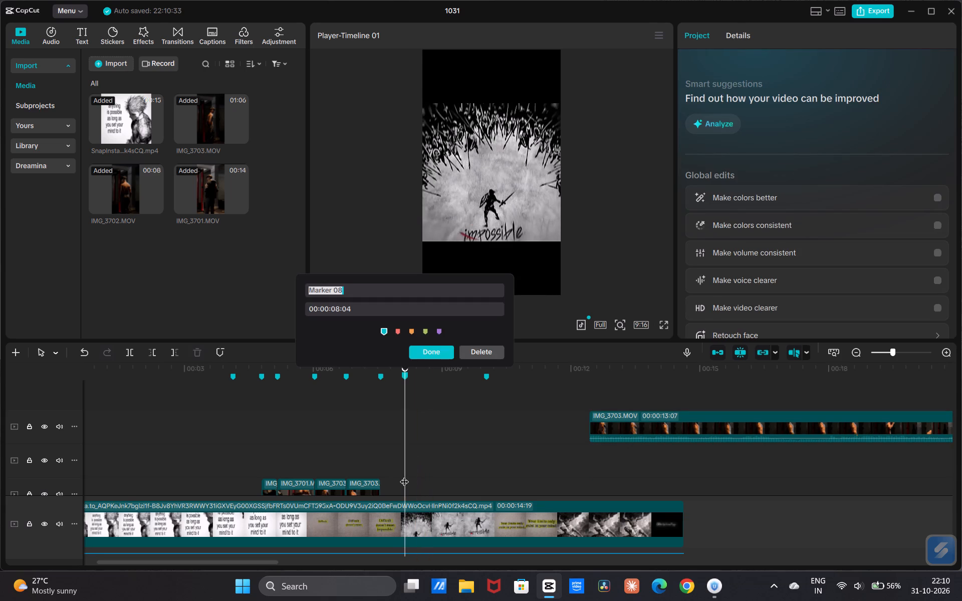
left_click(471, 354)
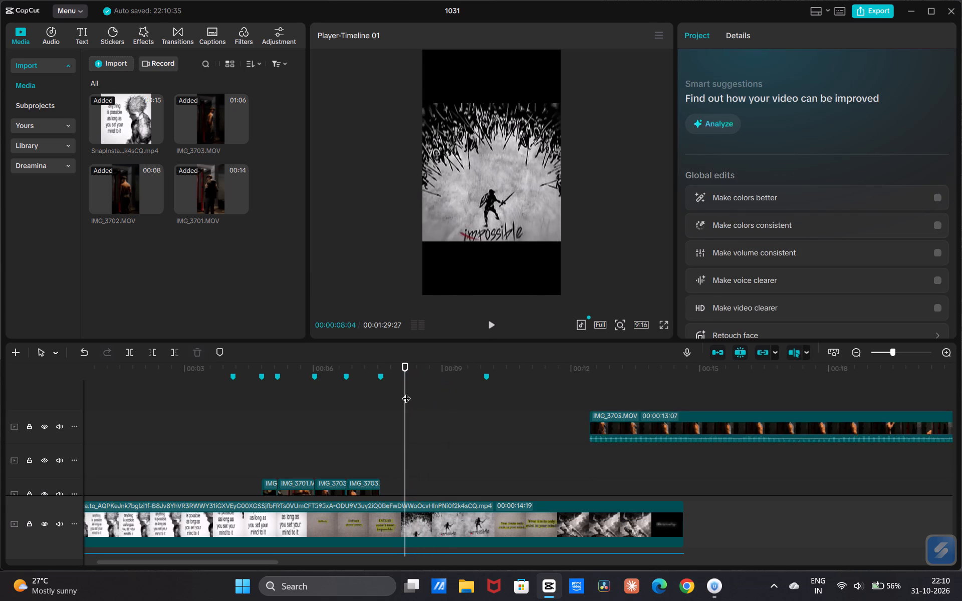
Examine the "impossible" shot frame by frame between about 00:00:08:04 and 00:00:09:08 for the marker point.
left_click_drag(406, 392, 411, 403)
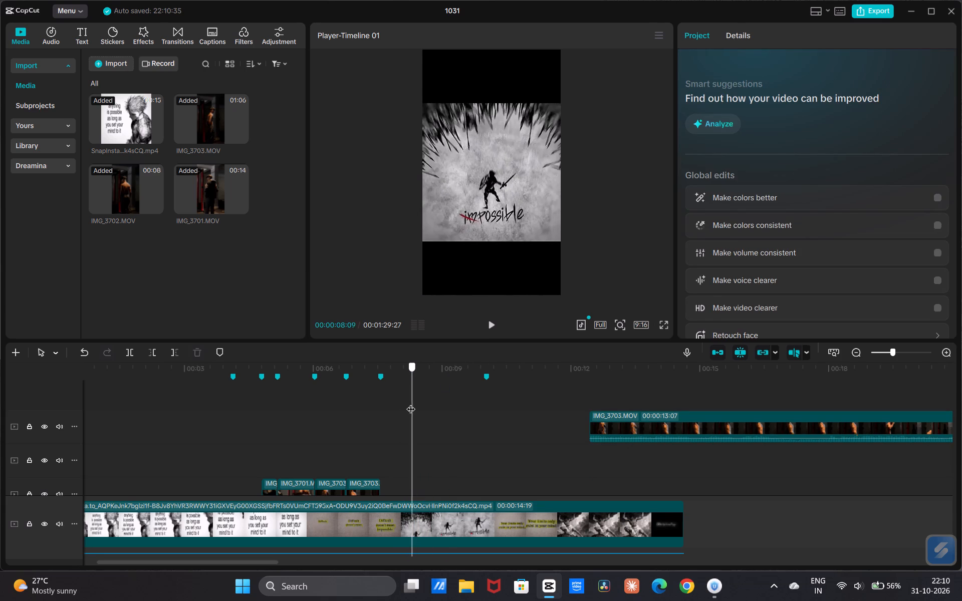
left_click_drag(411, 403, 417, 407)
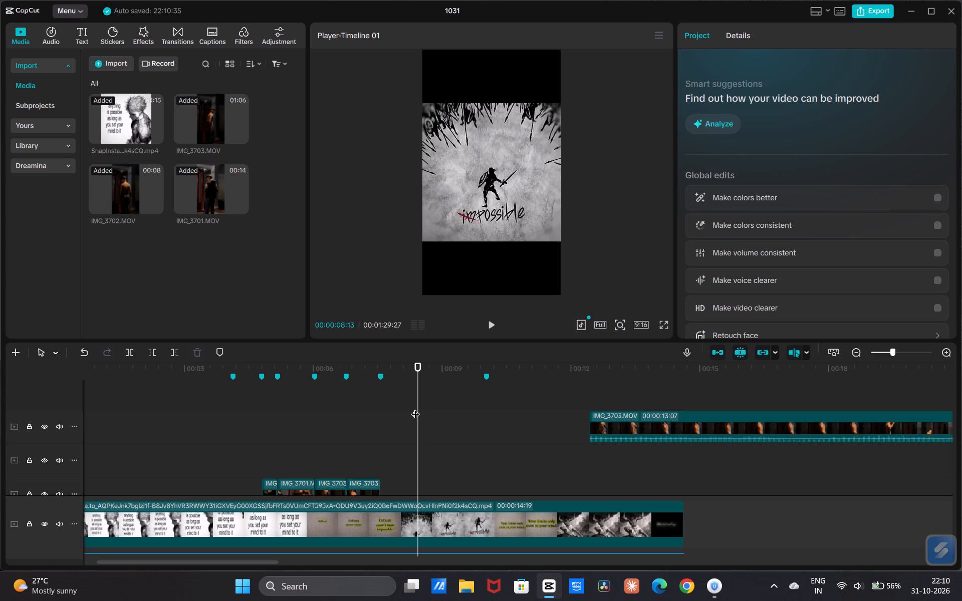
key("Left")
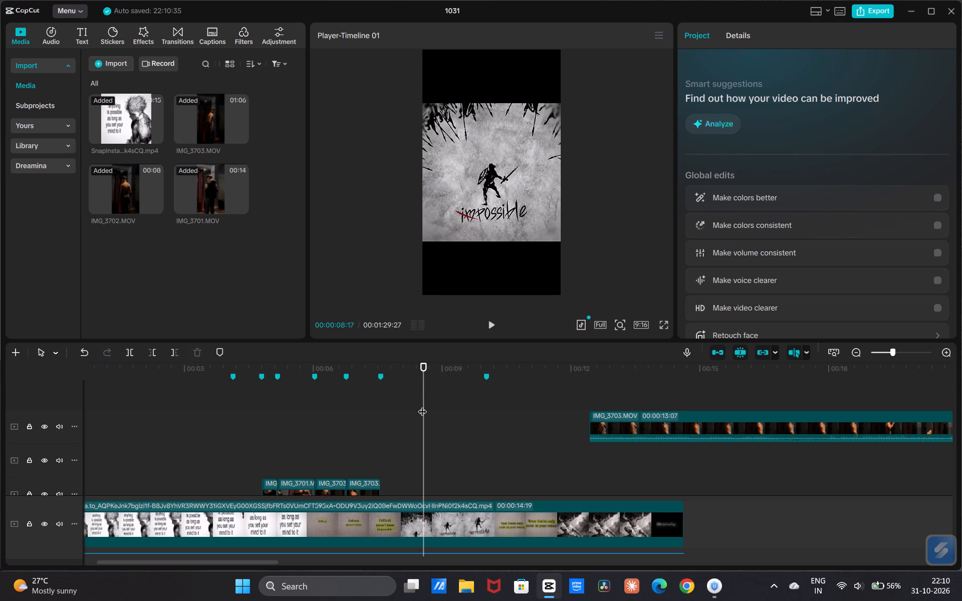
key("Left")
key("Left")
key("Left")
key("Left")
key("Left")
key("Right")
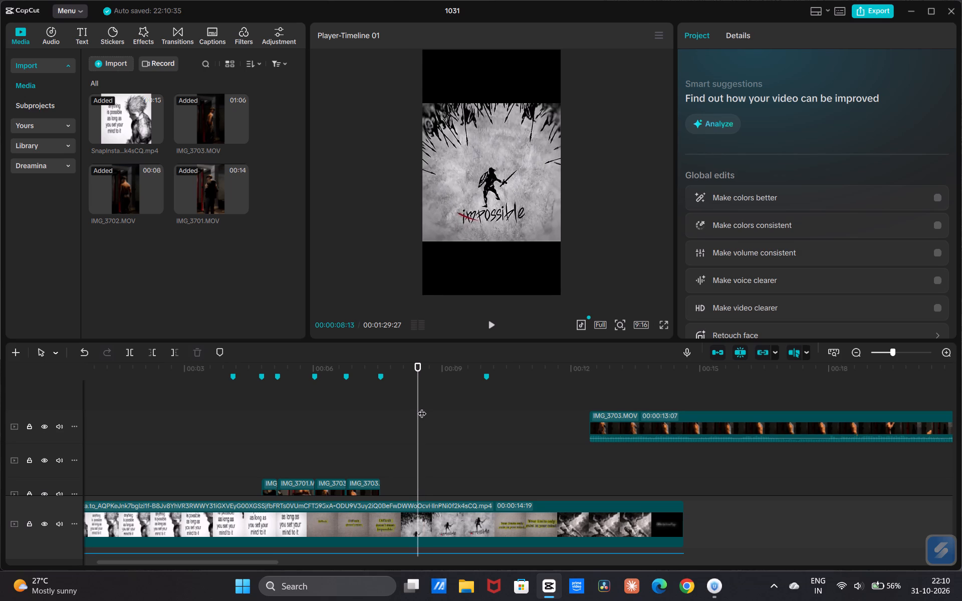
key("Right")
key("Right")
key("Right")
key("Right")
key("Right")
key("Right")
key("Right")
key("Right")
key("Right")
key("Right")
key("Right")
key("Right")
key("Right")
key("Right")
key("Right")
key("Right")
key("Right")
key("Right")
key("Right")
key("Right")
key("Right")
key("Right")
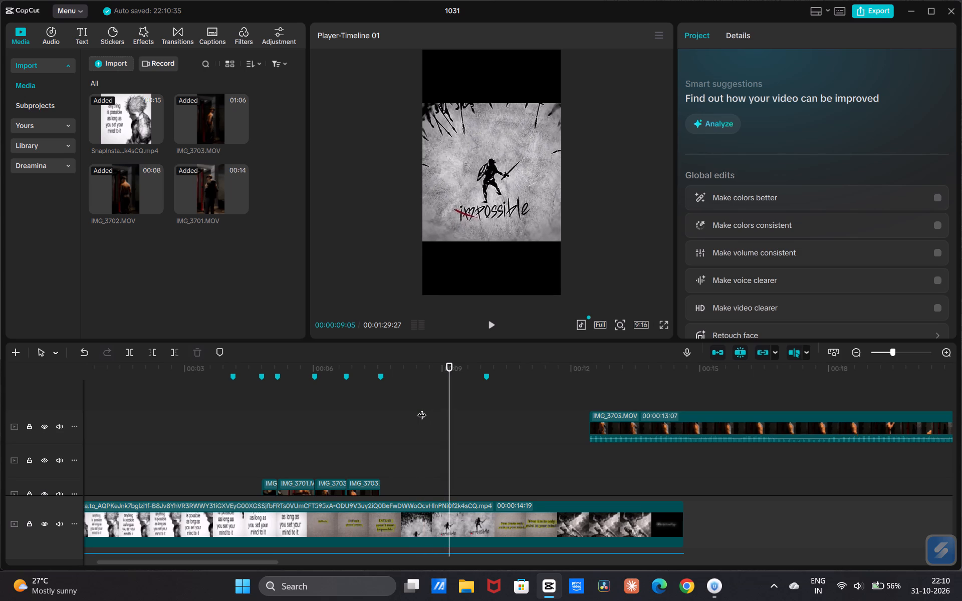
key("Right")
key("Right")
key("Right")
key("Left")
key("Left")
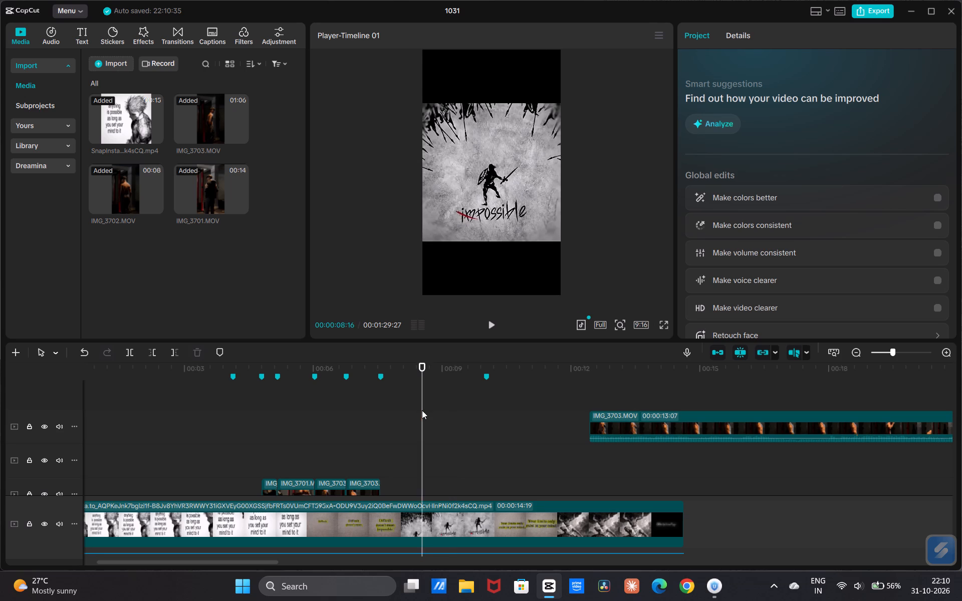
key("Left")
key("Right")
key("Right")
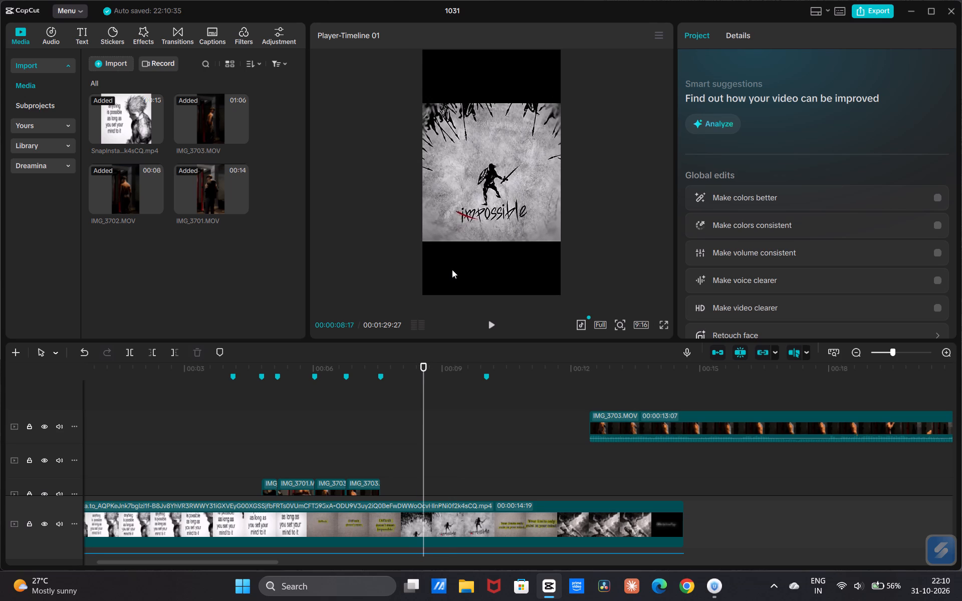
key("Right")
key("Left")
key("Left")
key("Left")
key("Left")
key("Left")
key("Left")
key("Left")
key("Left")
key("Left")
key("Left")
key("Left")
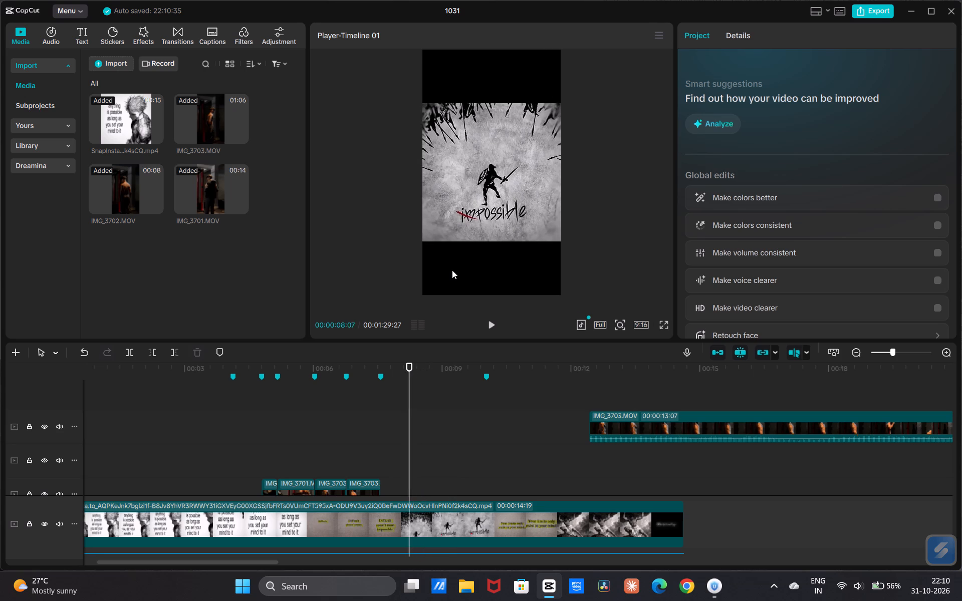
Replay the start of the "impossible" shot and add a timeline marker at 00:00:08:10.
key("space")
key("space")
key("space")
key("Left")
key("Left")
key("Left")
key("Left")
key("Left")
key("Left")
key("Left")
key("Left")
key("Left")
key("Left")
key("Left")
key("Left")
key("Left")
key("Left")
key("Left")
key("Left")
key("Left")
key("Left")
key("Left")
key("Left")
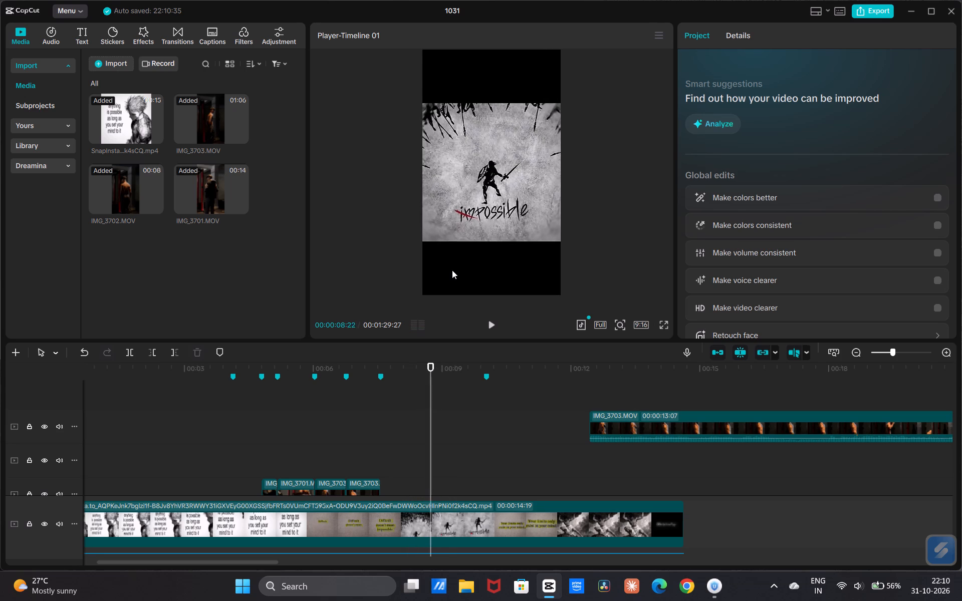
key("space")
key("space")
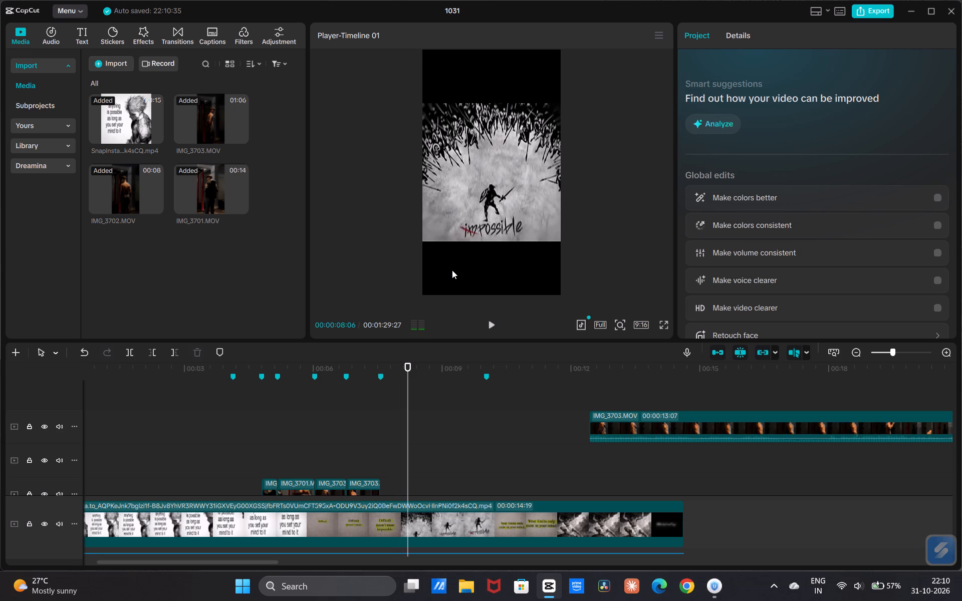
key("space")
key("space")
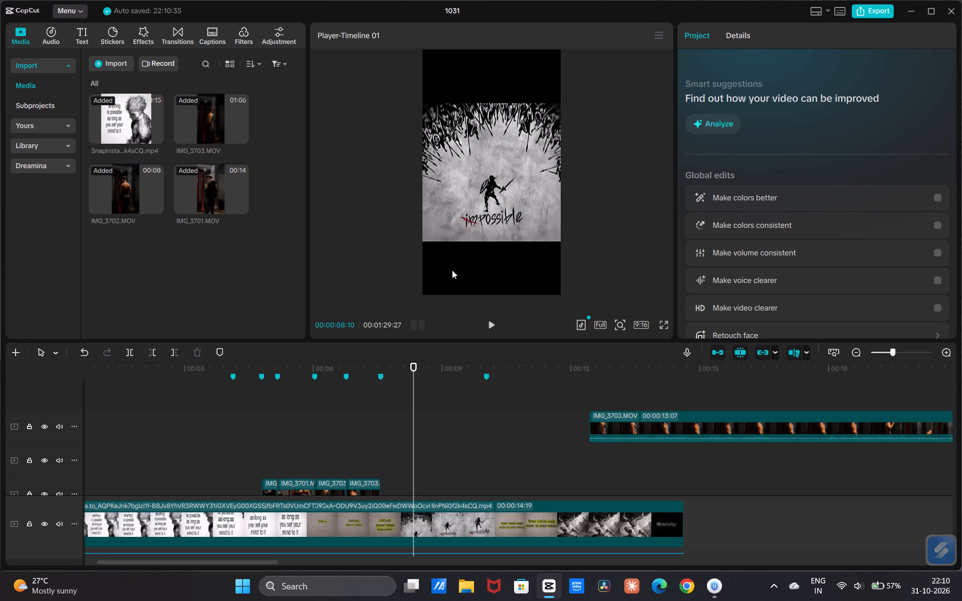
key("m")
Replay the "impossible" shot repeatedly between about 00:00:07:22 and 00:00:09:12 to find its next movement change.
key("Left")
key("Left")
key("Left")
key("Left")
key("Left")
key("Left")
key("Left")
key("Left")
key("Left")
key("Left")
key("Left")
key("Left")
key("Left")
key("Left")
key("Left")
key("Left")
key("Left")
key("Left")
key("Left")
key("Left")
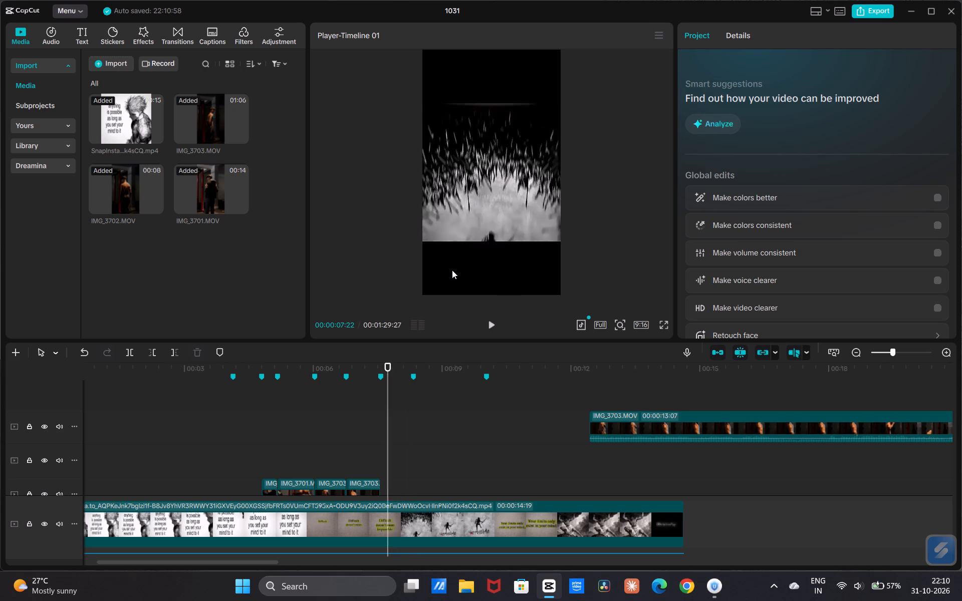
key("space")
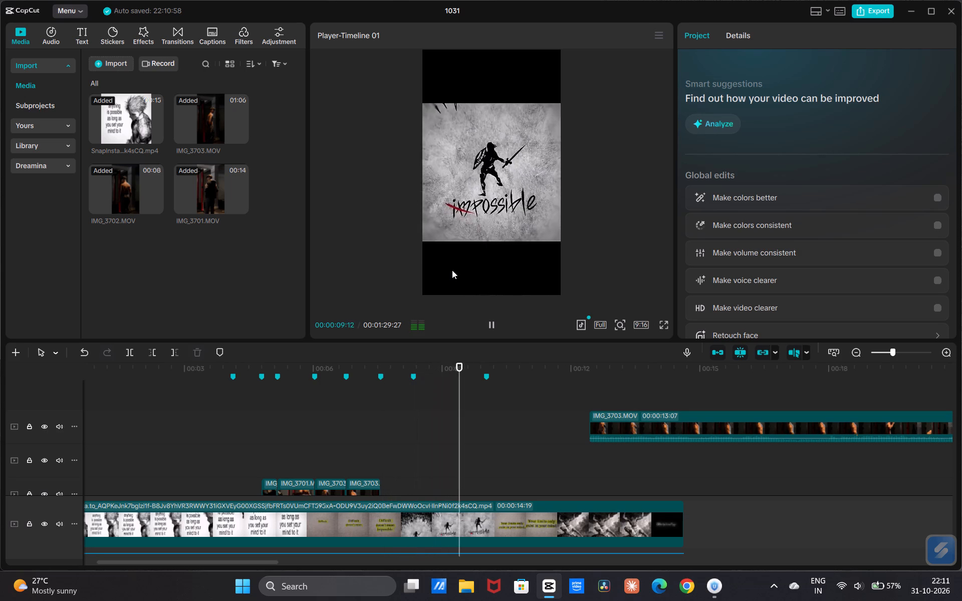
key("space")
key("Left")
key("Left")
key("Left")
key("Left")
key("Left")
key("Left")
key("Left")
key("Left")
key("Left")
key("Left")
key("Left")
key("Left")
key("Left")
key("Left")
key("Left")
key("Left")
key("Left")
key("Left")
key("Left")
key("Left")
key("space")
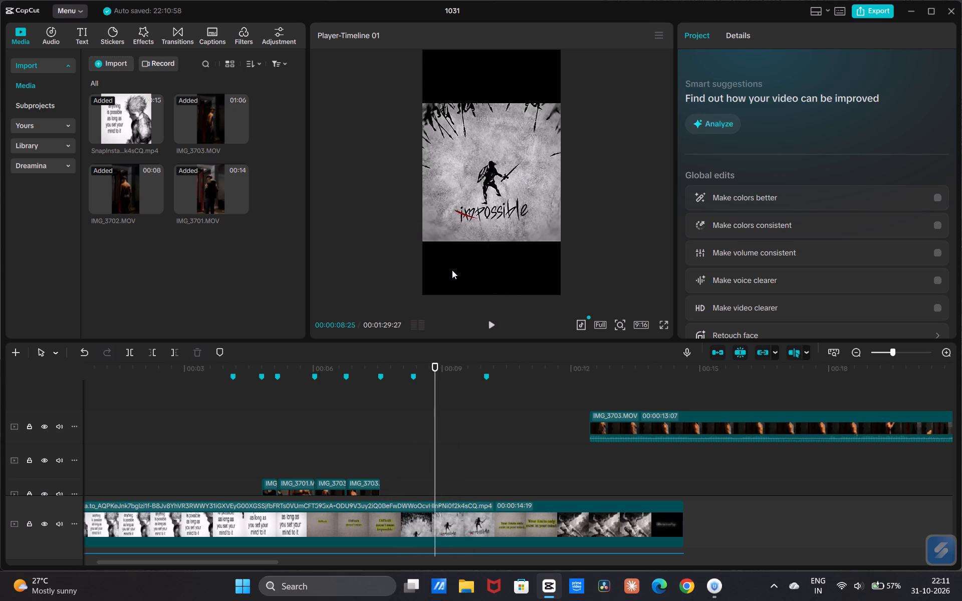
key("space")
key("space")
key("space")
key("Left")
key("Left")
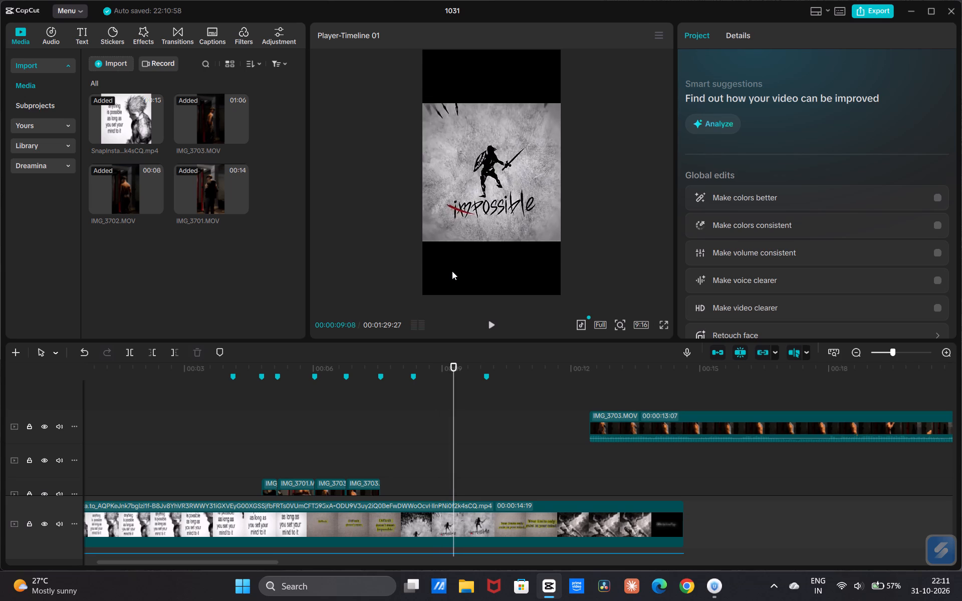
key("Left")
key("Left")
key("Left")
key("Left")
key("Left")
key("Left")
key("Left")
key("Left")
key("Left")
key("Left")
key("Left")
key("Left")
key("Left")
key("Left")
key("space")
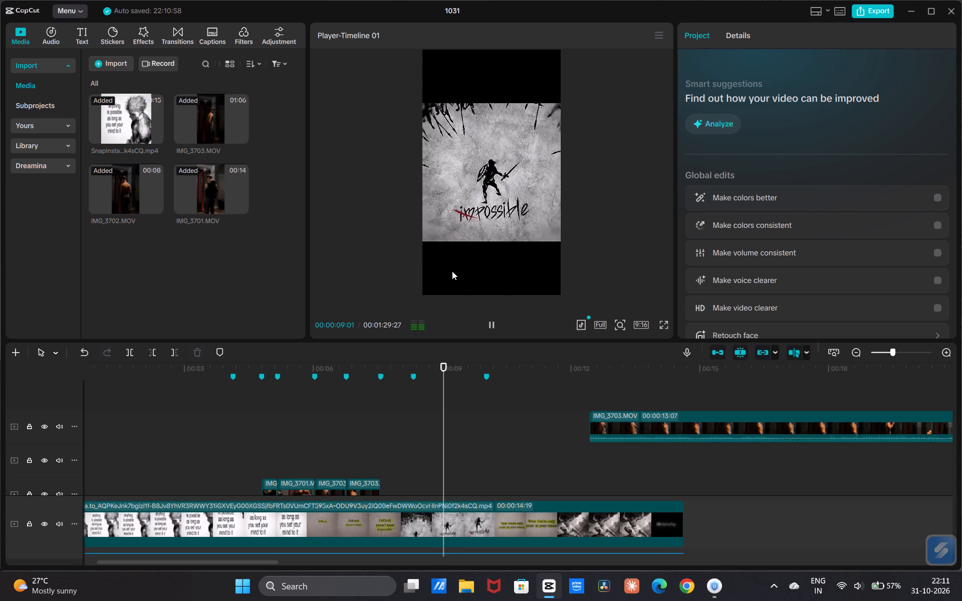
key("space")
Pinpoint the frame where the motion blur starts in the "impossible" shot and add a timeline marker at 00:00:09:06.
key("Left")
key("Left")
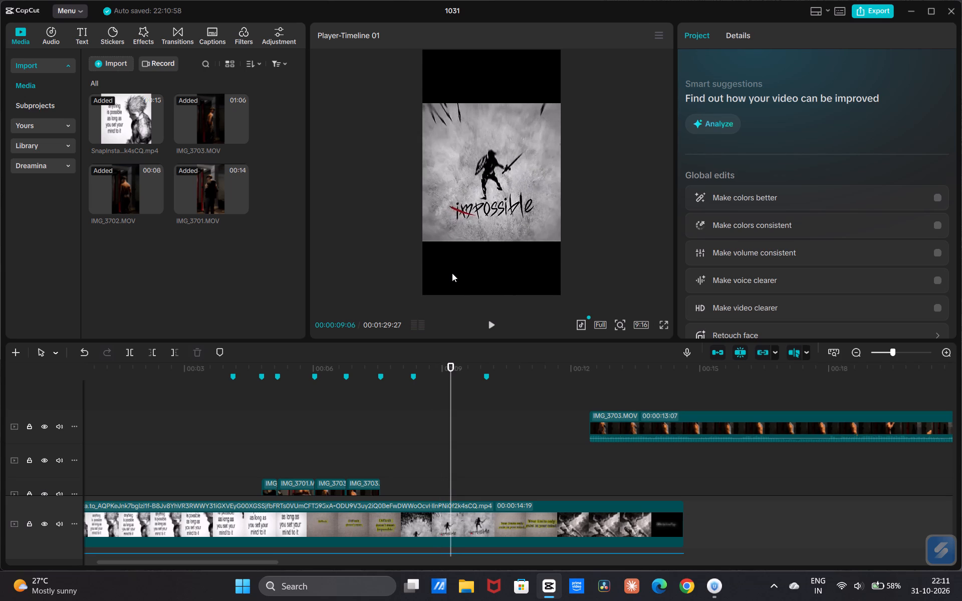
key("Left")
key("Right")
key("Left")
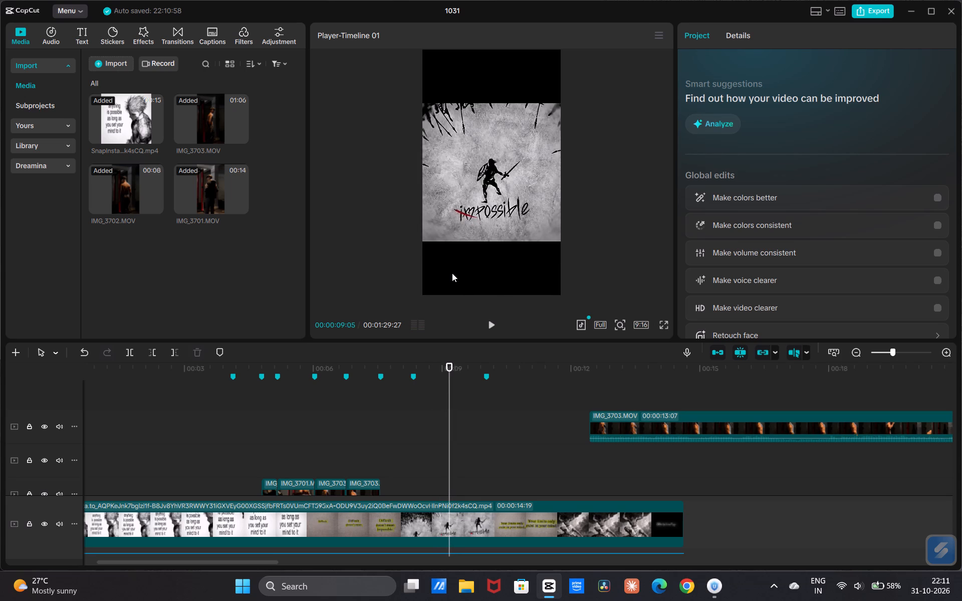
key("Left")
key("Left")
key("Left")
key("Right")
key("Right")
key("Right")
key("Right")
type("m")
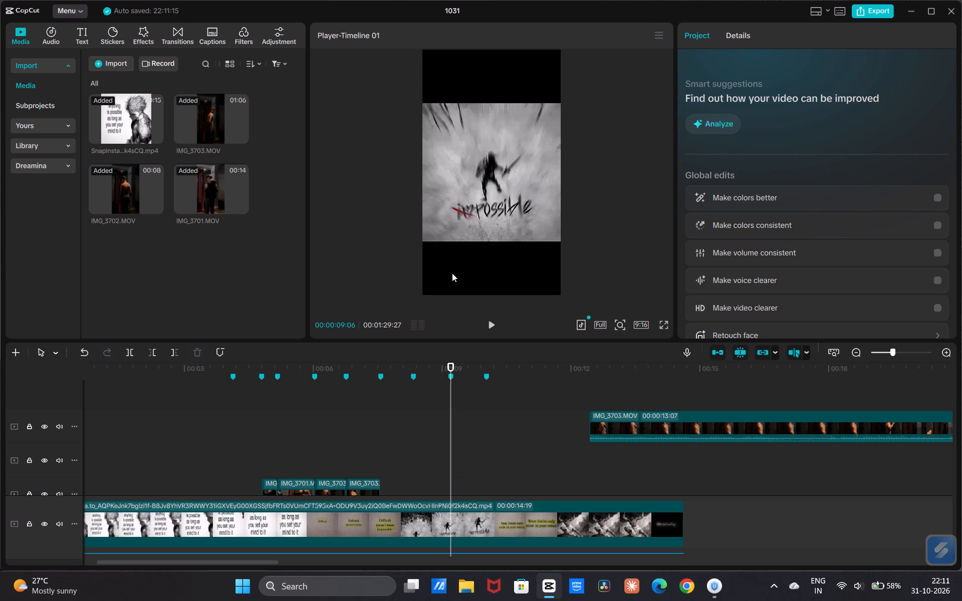
Play on to the "Your limits only exist in your mind" shot and add a timeline marker at 00:00:10:26.
key("space")
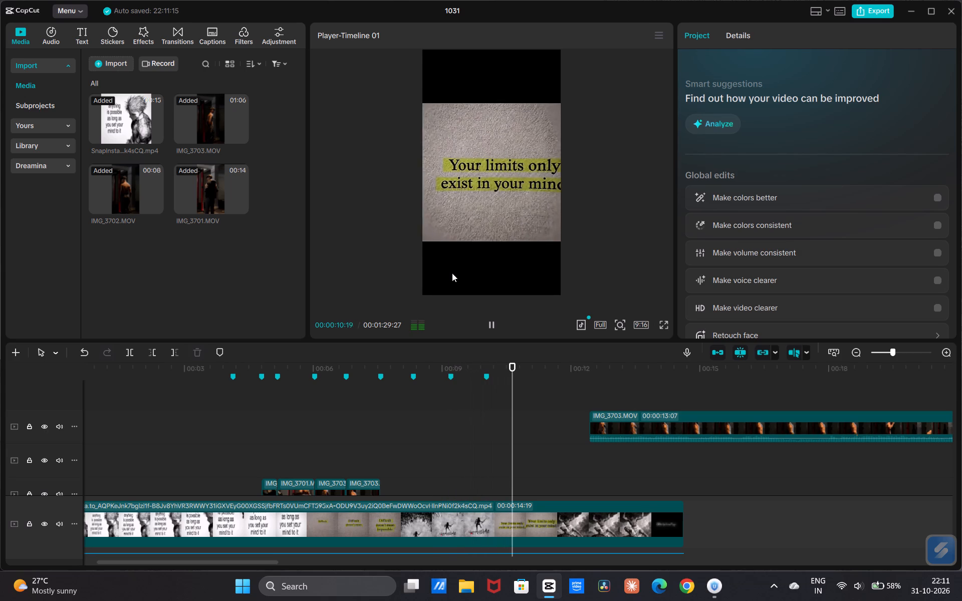
key("space")
key("Left")
key("Right")
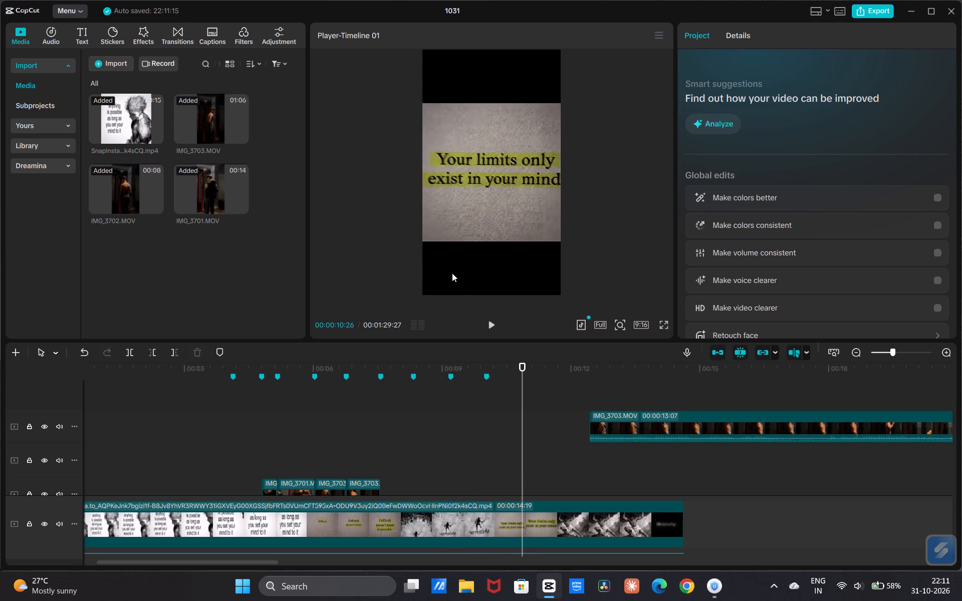
key("Left")
key("Right")
key("m")
Step back and replay the "Your limits only exist in your mind" shot to look for its next shot change.
key("Left")
key("Left")
key("Left")
key("Left")
key("Left")
key("Left")
key("Left")
key("Left")
key("Left")
key("Left")
key("Left")
key("Left")
key("Left")
key("Left")
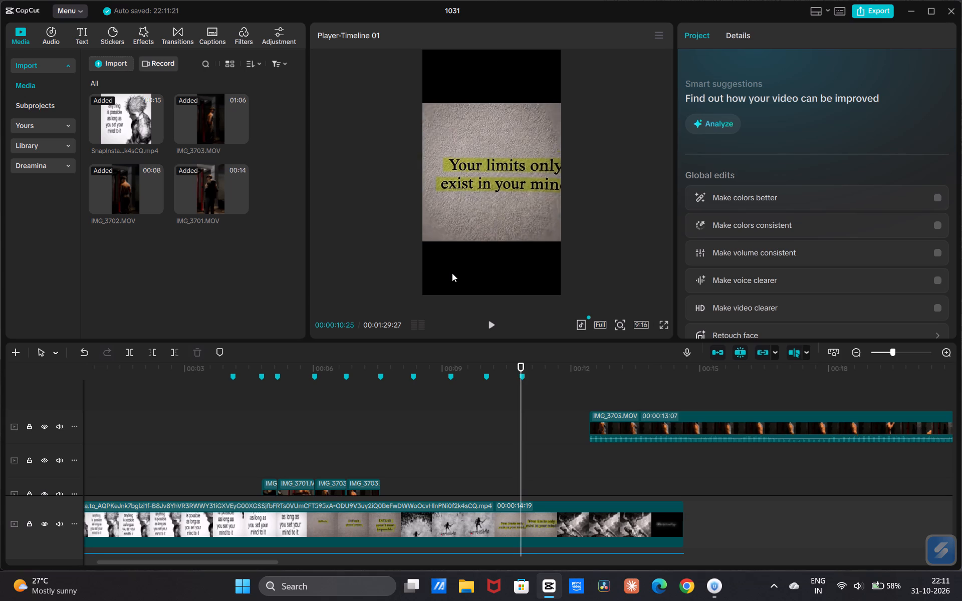
key("space")
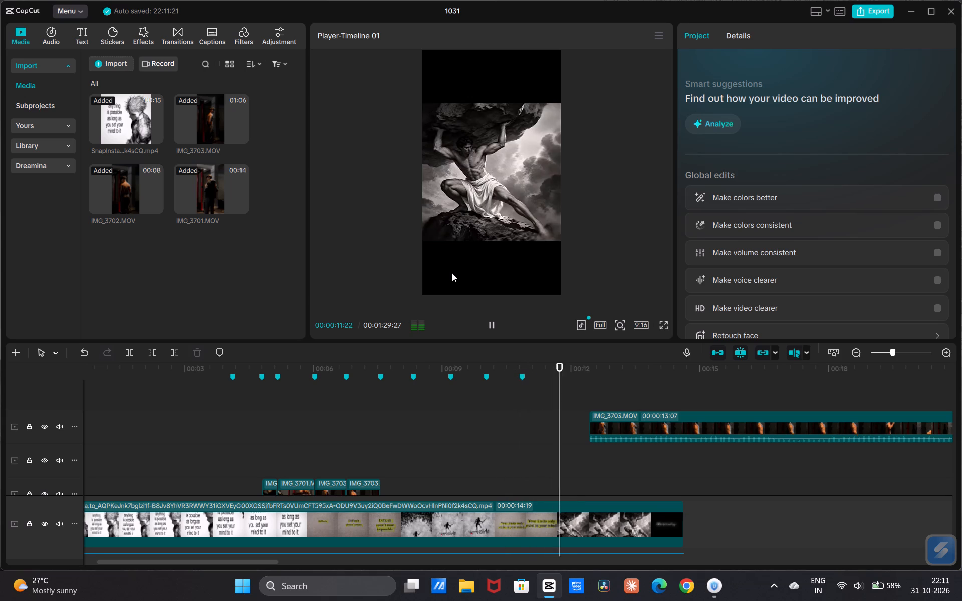
Find the white flash between the "Your limits" and boulder shots and add a timeline marker at 00:00:11:18.
key("Right")
key("Left")
key("Left")
key("Left")
key("Left")
key("Left")
key("Left")
key("Left")
key("Left")
key("Left")
key("Left")
key("Left")
key("Left")
key("Left")
key("Left")
key("Left")
key("Left")
key("Left")
key("Left")
key("Left")
key("Right")
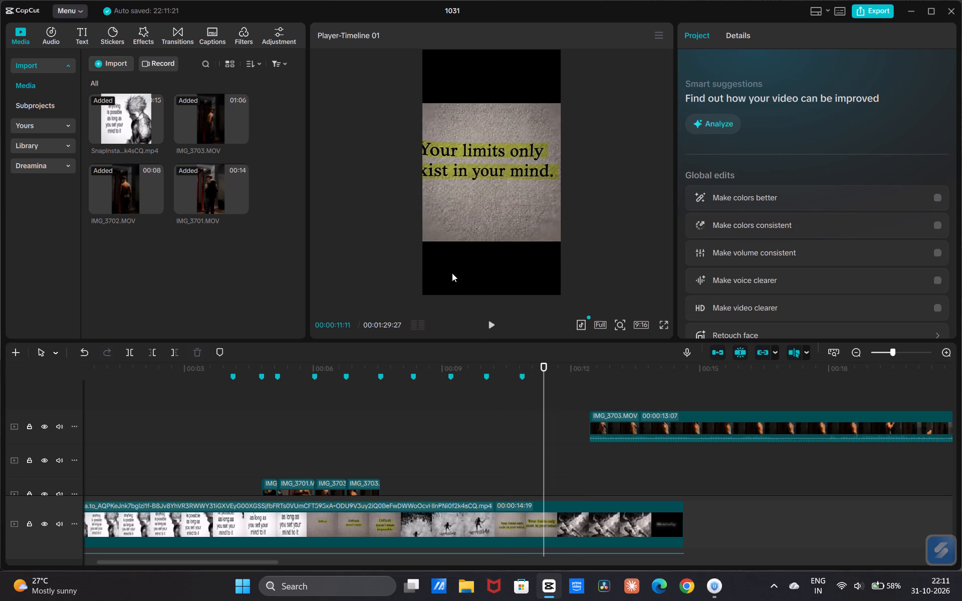
key("Right")
key("Right")
key("Right")
key("Right")
key("Right")
key("Right")
key("Right")
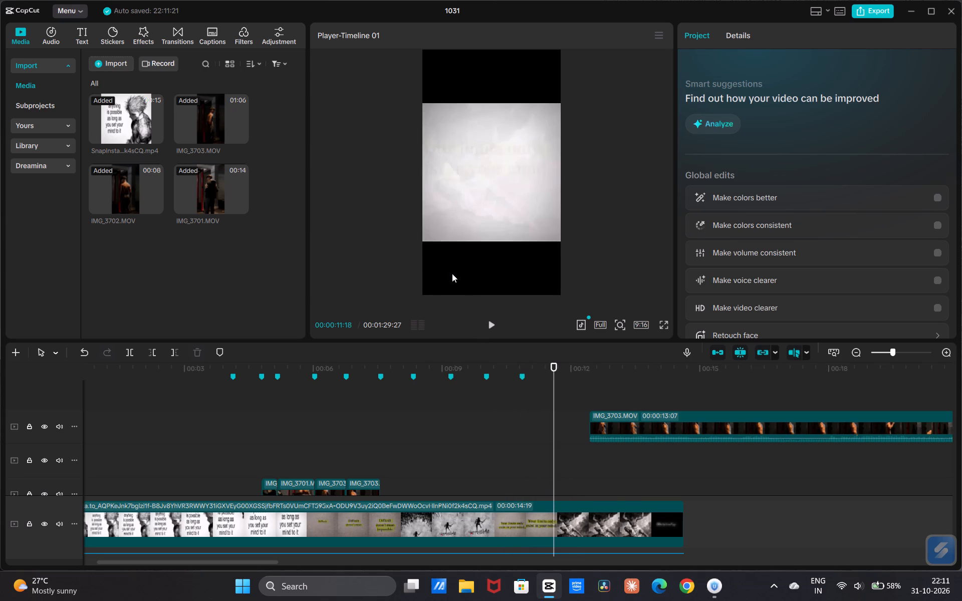
key("m")
Move the long IMG_3703 clip later on its track, past the end of the reference video, to uncover the boulder shot.
key("Right")
key("Right")
key("Right")
key("Right")
key("Right")
key("Right")
key("Right")
key("Right")
key("Right")
key("Right")
key("Right")
key("Right")
key("Right")
key("Right")
key("Right")
key("Right")
key("Right")
key("Right")
key("Right")
key("Right")
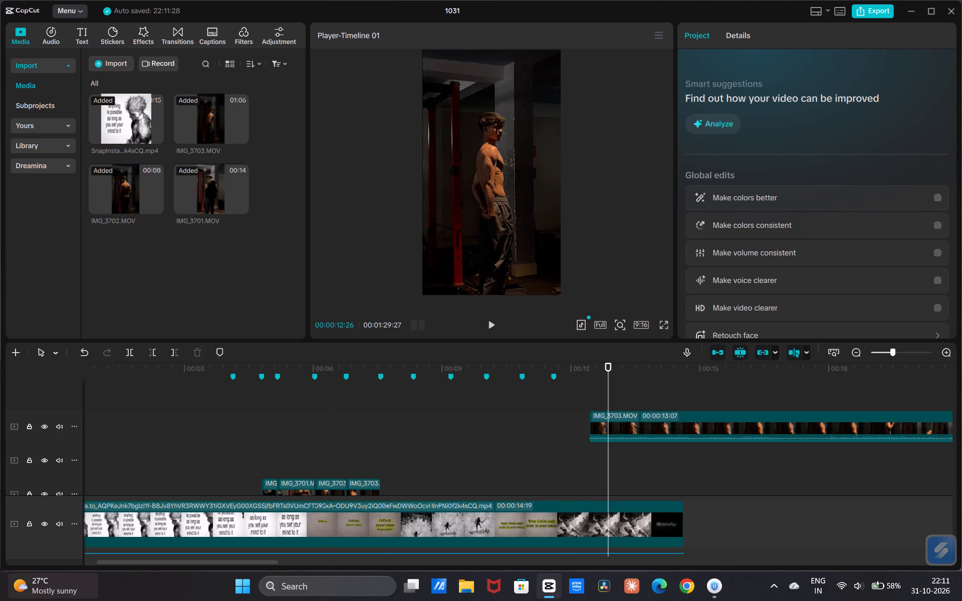
left_click_drag(593, 429, 652, 438)
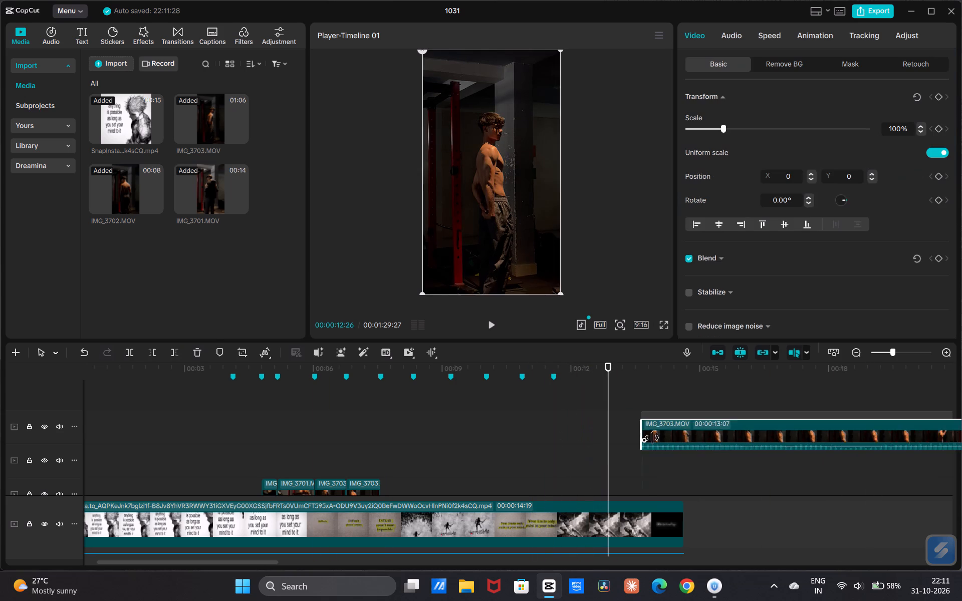
left_click_drag(652, 438, 730, 438)
Replay the boulder shot and add a timeline marker at 00:00:12:15.
left_click(591, 399)
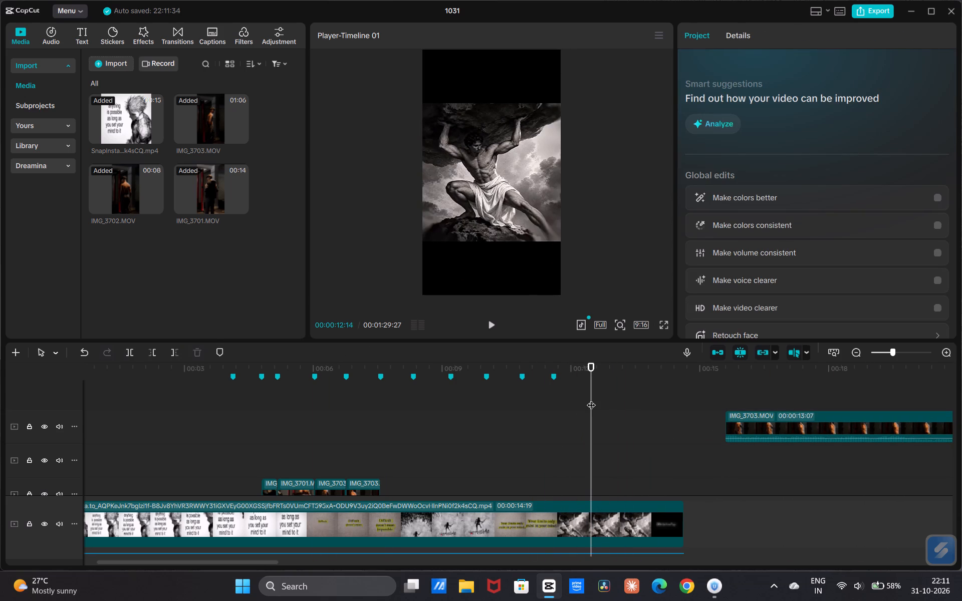
key("space")
key("space")
key("space")
key("space")
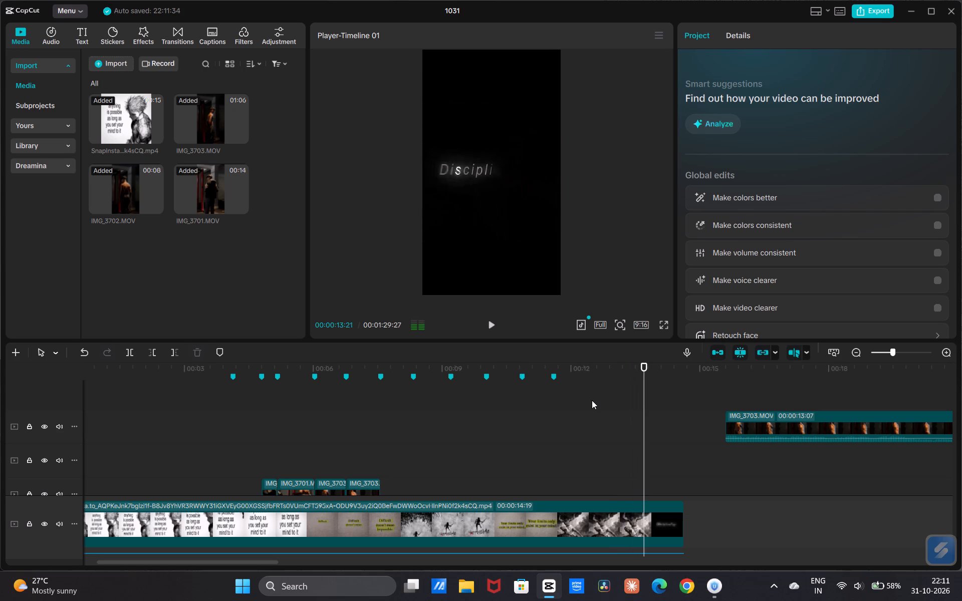
left_click(564, 393)
key("space")
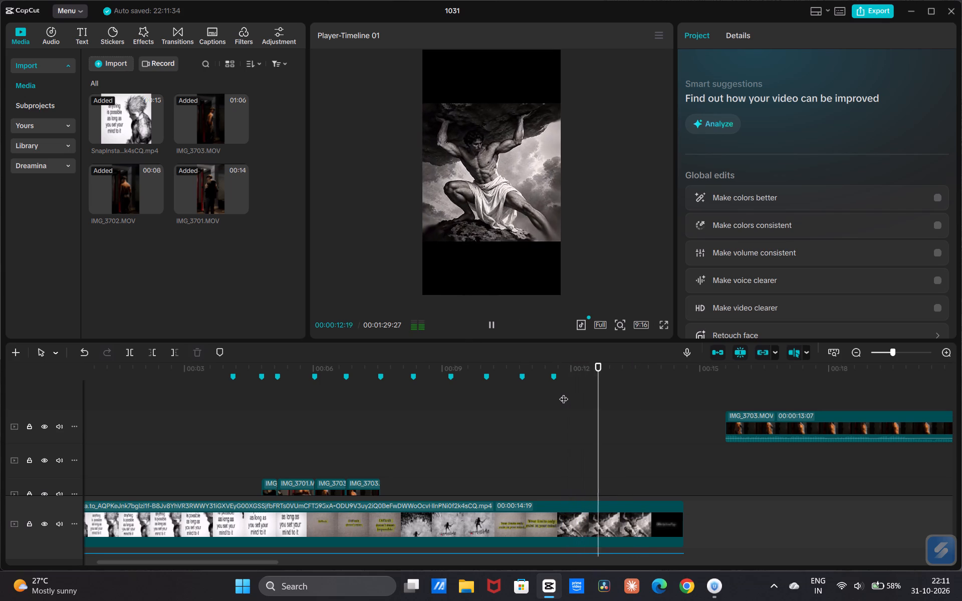
key("space")
left_click(564, 393)
key("space")
key("space")
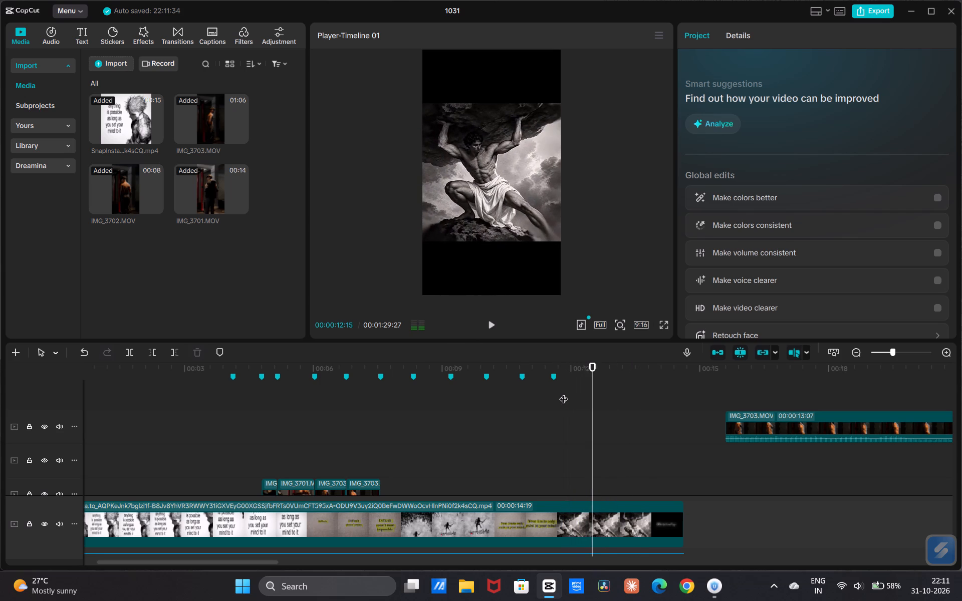
type("m")
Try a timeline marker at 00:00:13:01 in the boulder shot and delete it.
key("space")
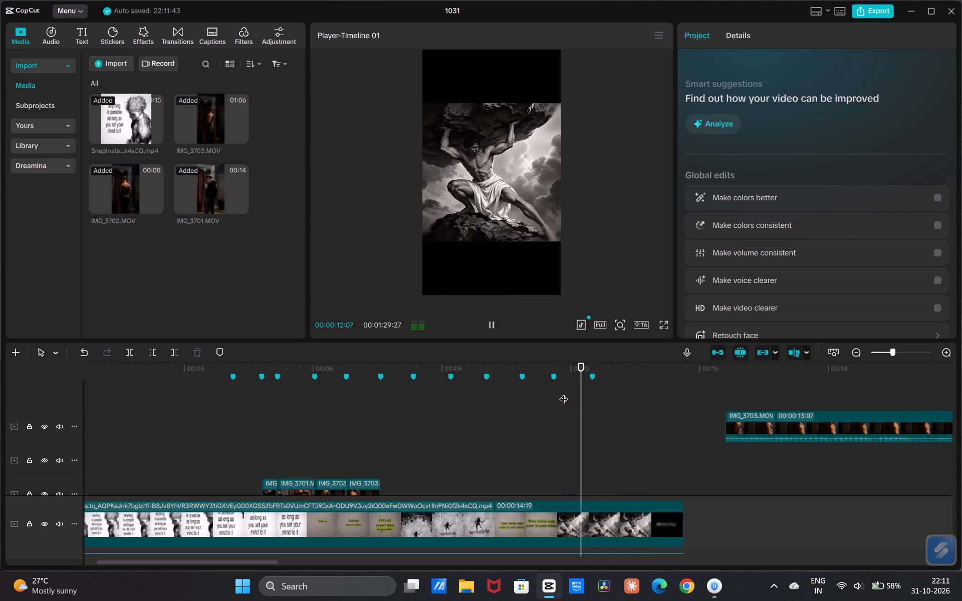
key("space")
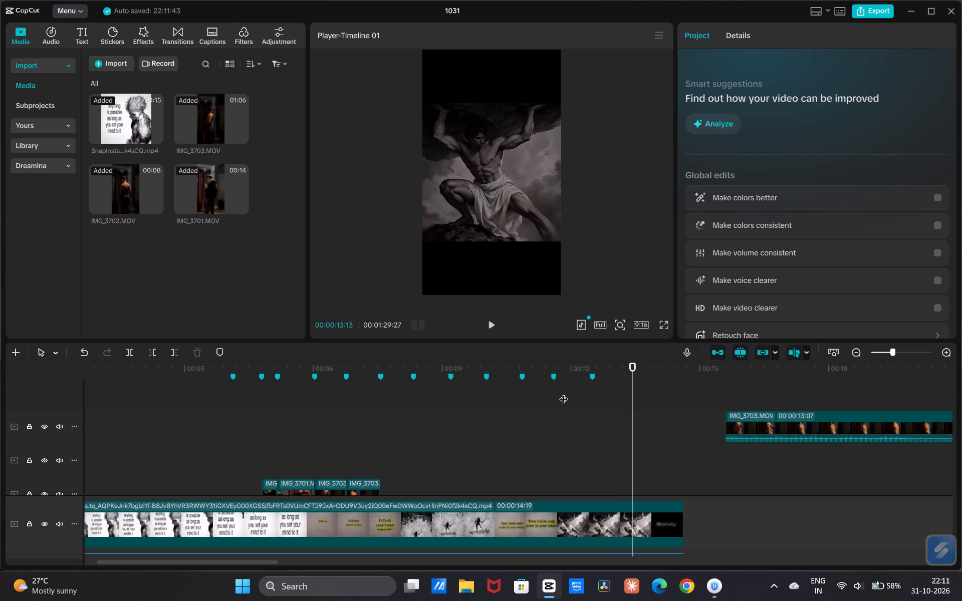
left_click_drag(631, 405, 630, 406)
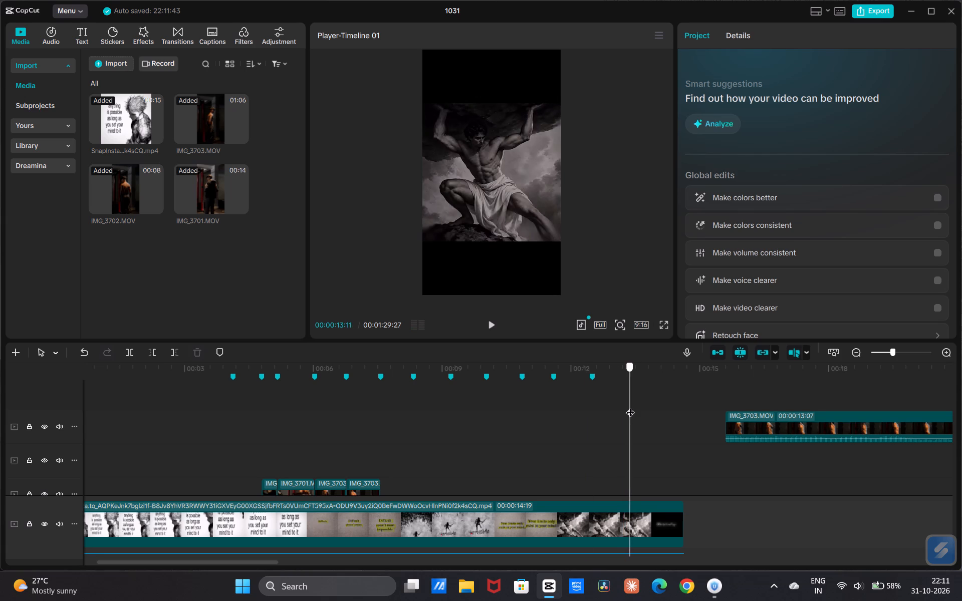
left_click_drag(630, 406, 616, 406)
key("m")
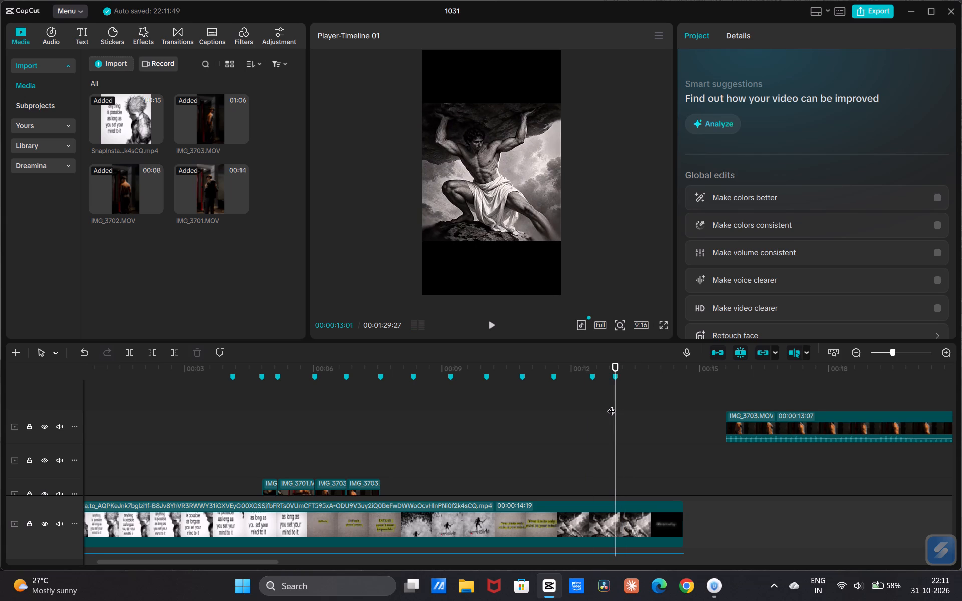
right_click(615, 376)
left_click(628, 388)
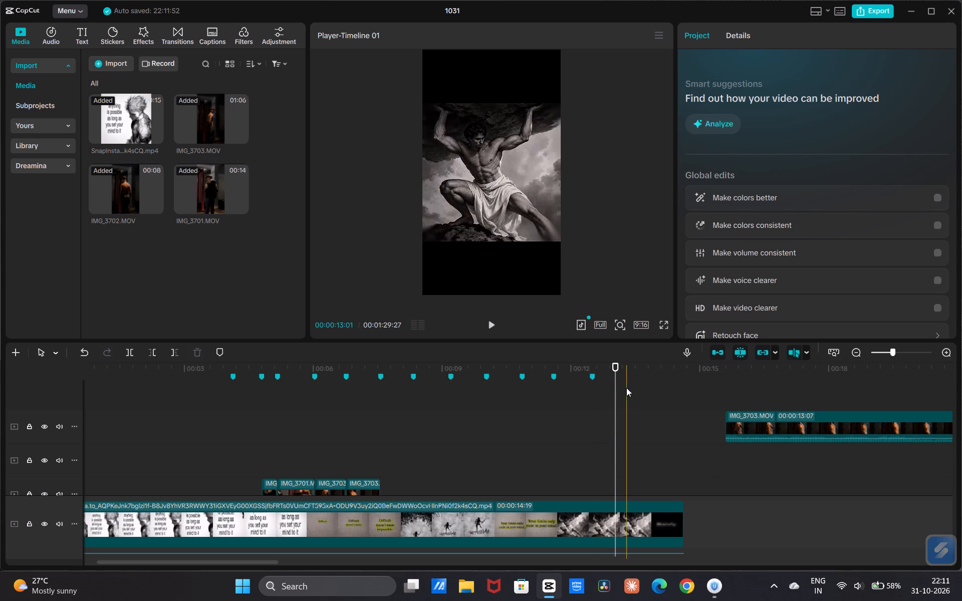
Examine the boulder shot between about 00:00:12:20 and 00:00:13:04 for its next marker point.
key("space")
double_click(615, 388)
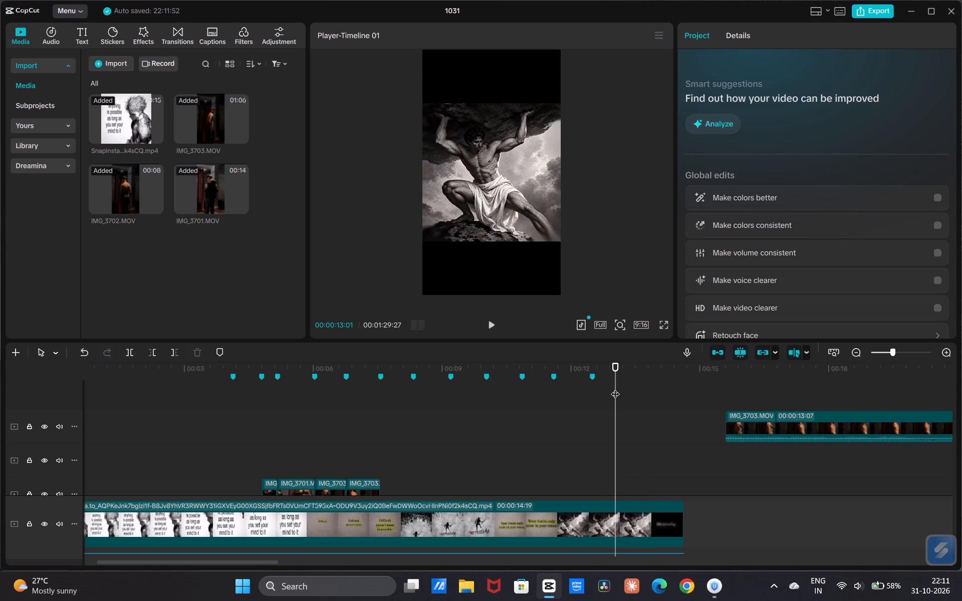
key("space")
key("space")
left_click(615, 388)
double_click(612, 388)
left_click_drag(607, 389, 595, 394)
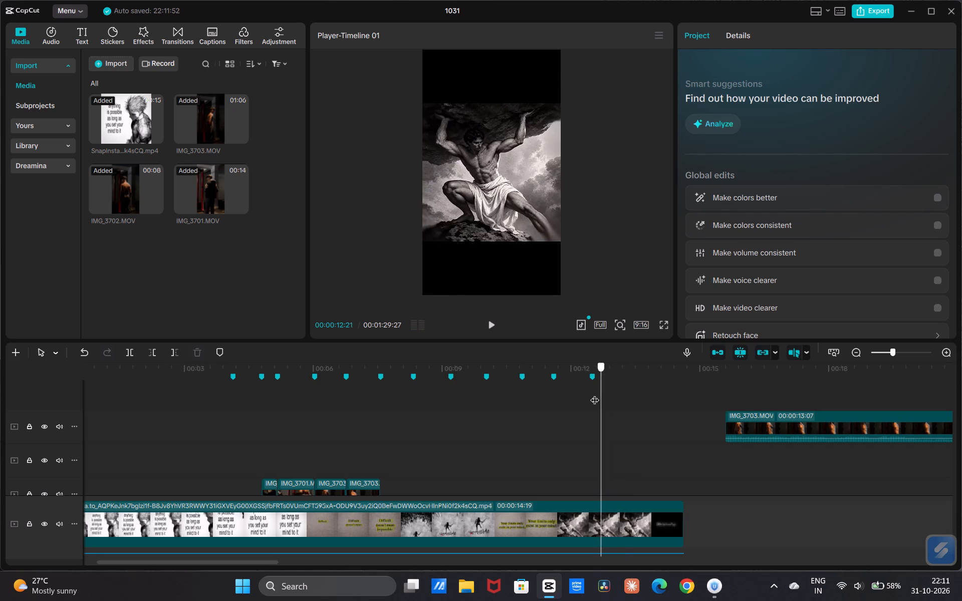
left_click_drag(595, 394, 594, 395)
key("space")
key("space")
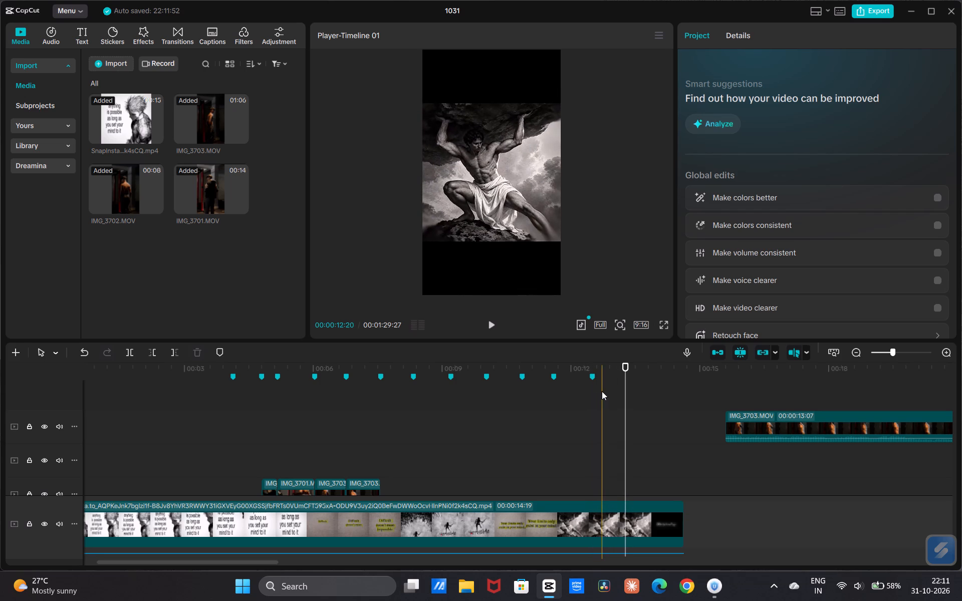
key("Left")
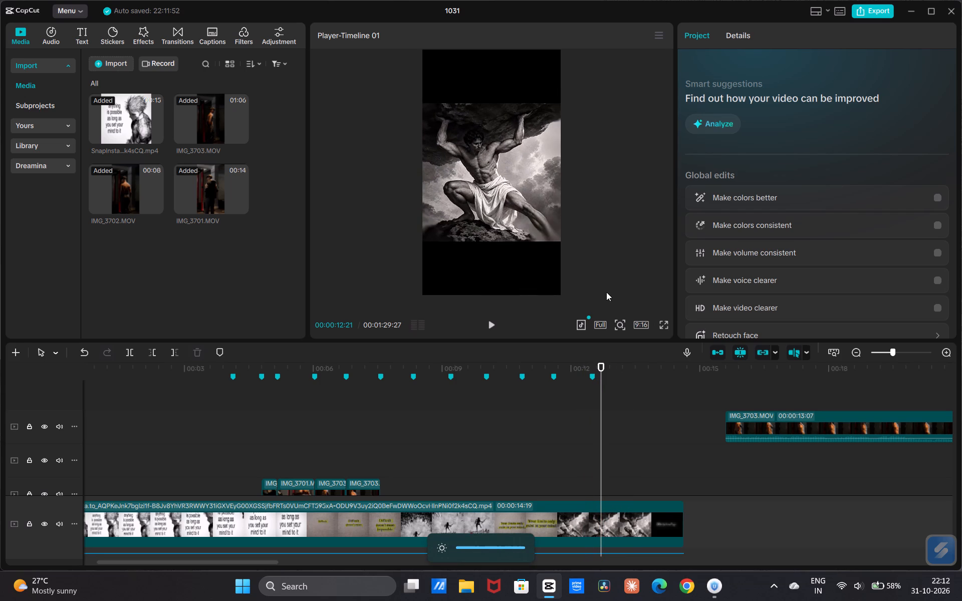
key("Left")
key("Right")
key("Right")
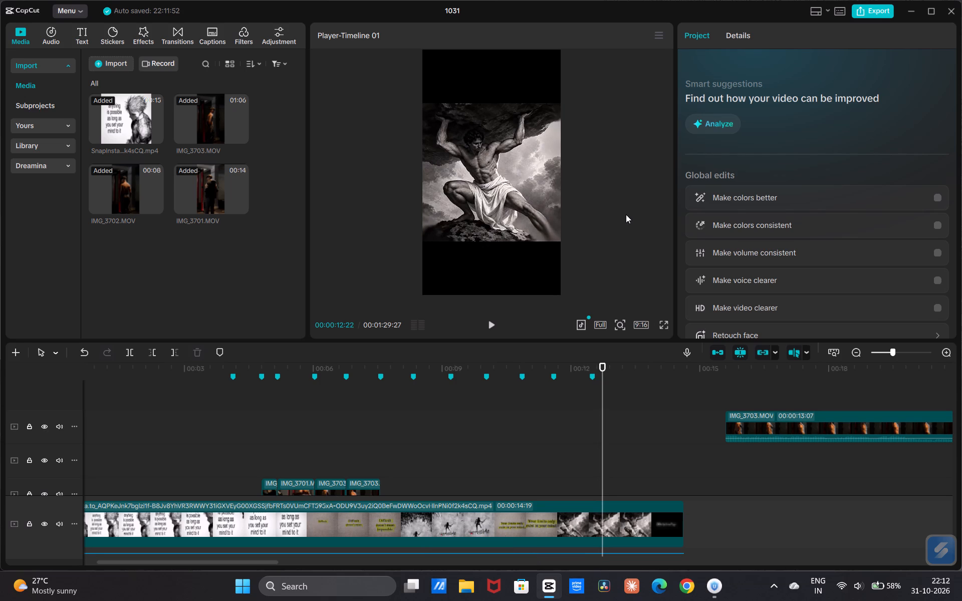
key("Right")
key("Right")
key("Right")
key("Right")
key("Right")
key("Right")
key("Right")
key("Right")
key("Right")
key("Right")
key("Right")
key("Right")
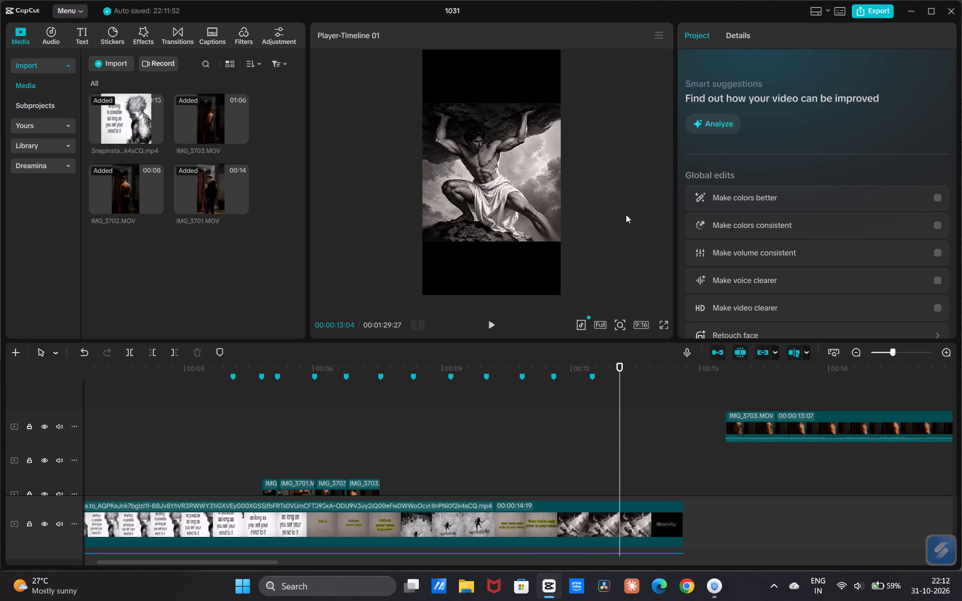
Replay the last part of the boulder shot and add a timeline marker at 00:00:13:06.
key("Left")
key("Left")
key("Left")
key("Left")
key("Left")
key("Left")
key("Left")
key("Left")
key("Left")
key("Left")
key("Left")
key("Left")
key("Left")
key("Left")
key("space")
key("space")
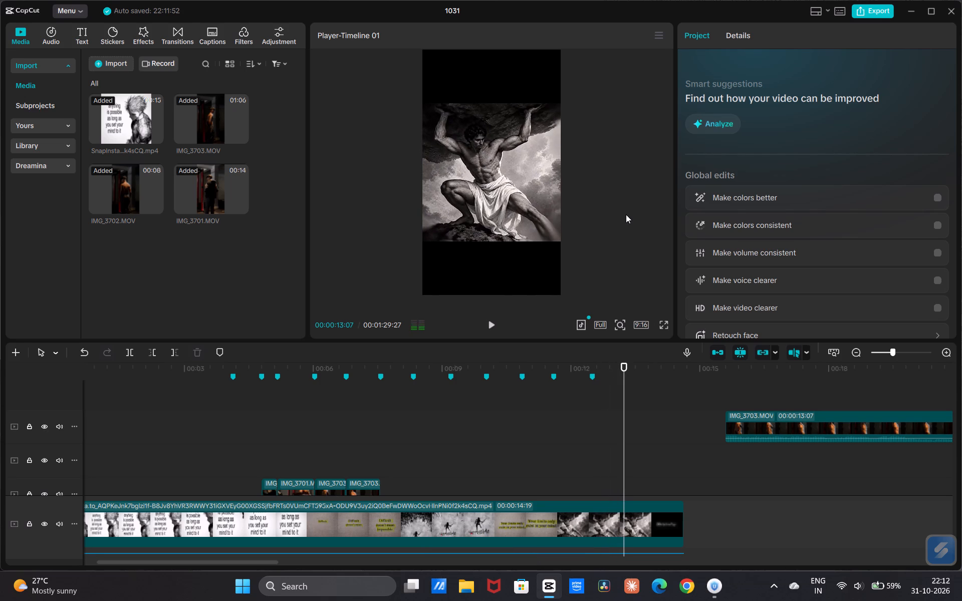
key("Left")
key("m")
Replay the end of the boulder shot and the closing "DisciplinePays" title through the end of the reference video.
key("Left")
key("Left")
key("Left")
key("Left")
key("Left")
key("Left")
key("Left")
key("Left")
key("Left")
key("Left")
key("Left")
key("Left")
key("Left")
key("Left")
key("Left")
key("Left")
key("Left")
key("Left")
key("Left")
key("Left")
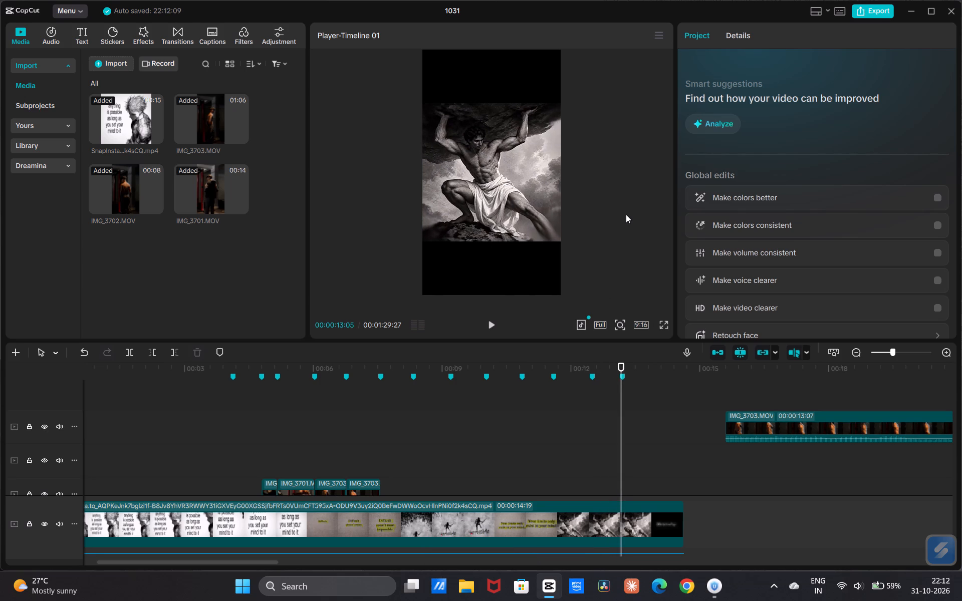
key("space")
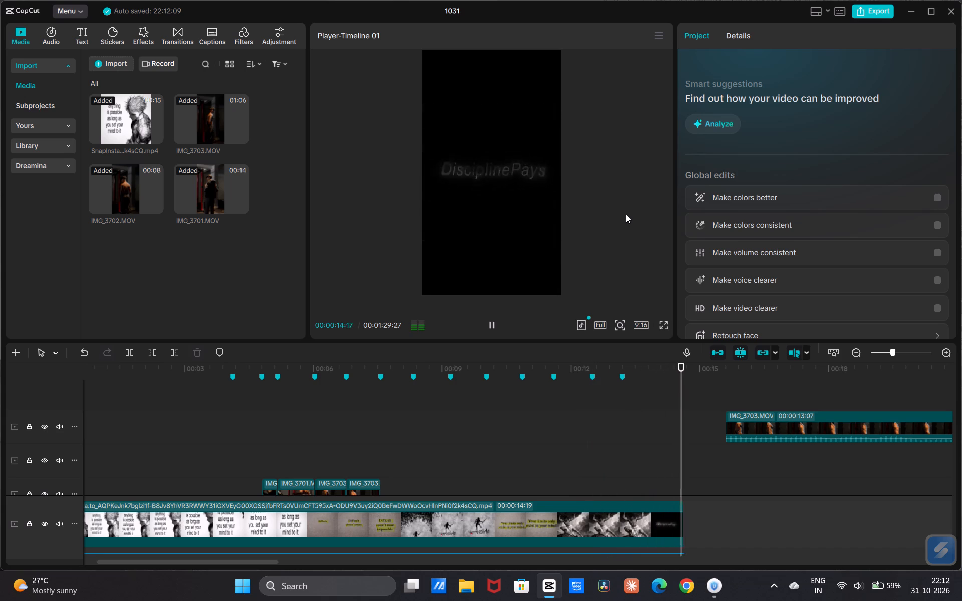
key("space")
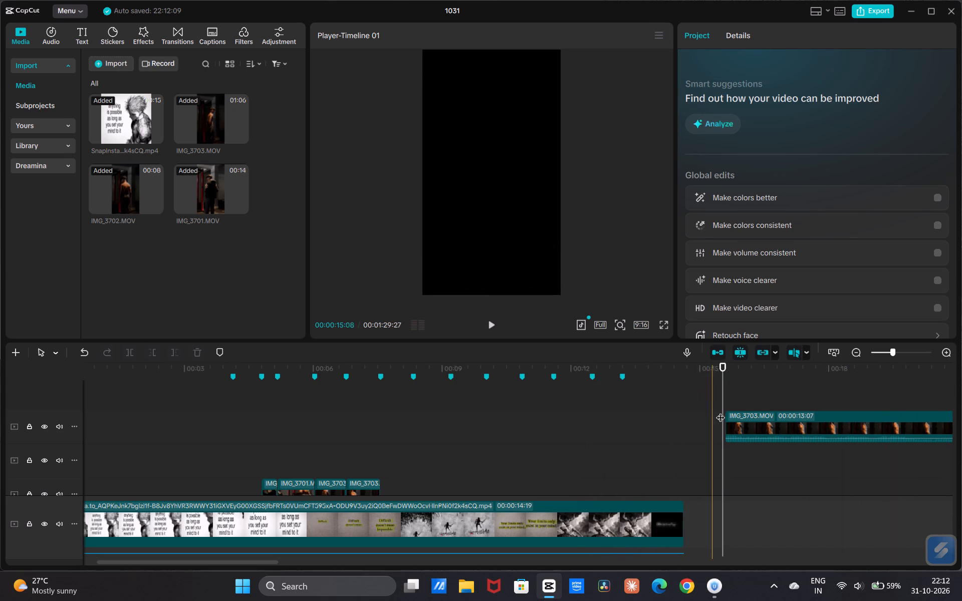
Split the reference video at 00:00:13:18, at the start of the closing "DisciplinePays" title, and check the cut.
left_click_drag(724, 392, 623, 497)
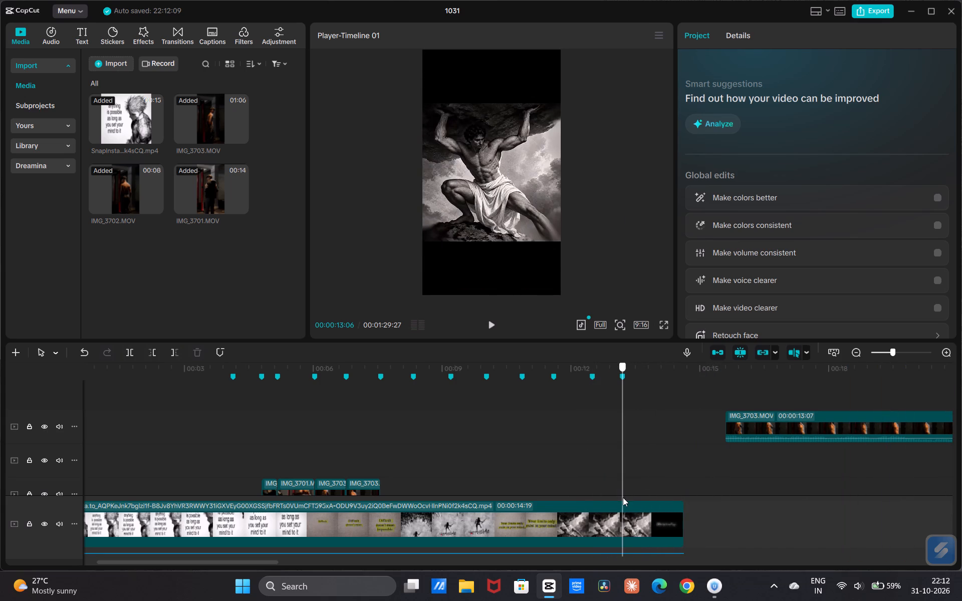
left_click_drag(623, 497, 639, 496)
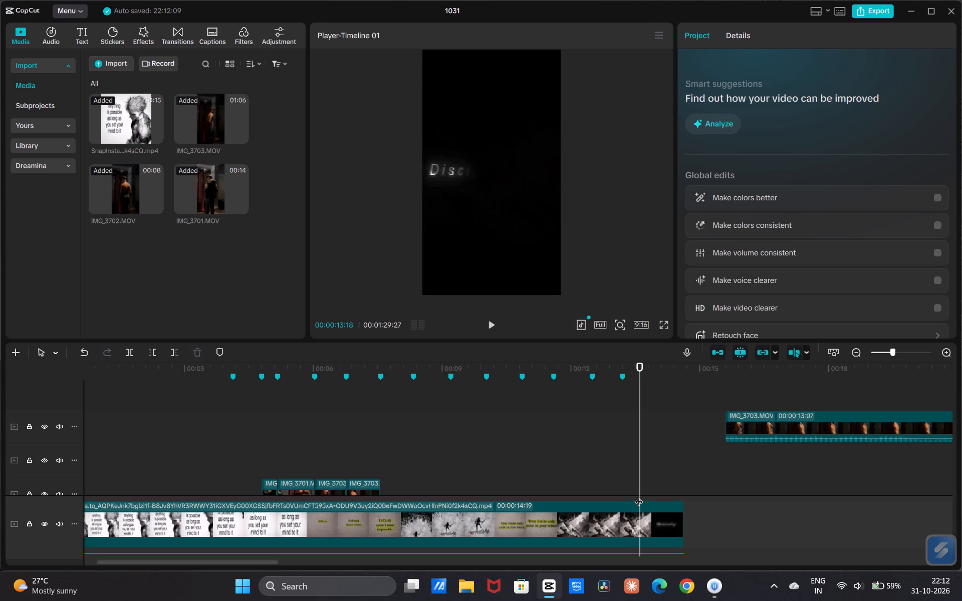
key("b")
left_click(642, 505)
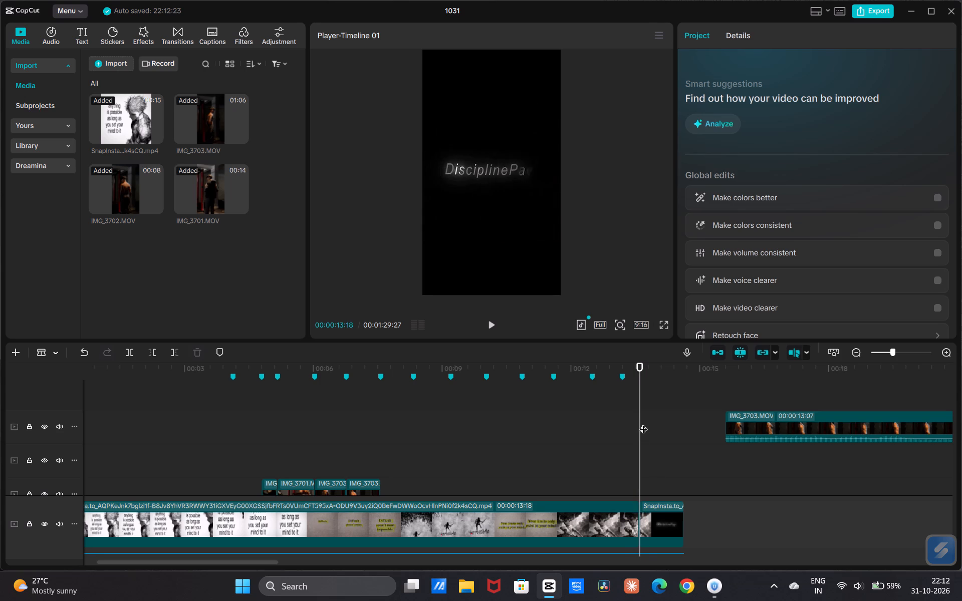
left_click_drag(642, 417, 620, 473)
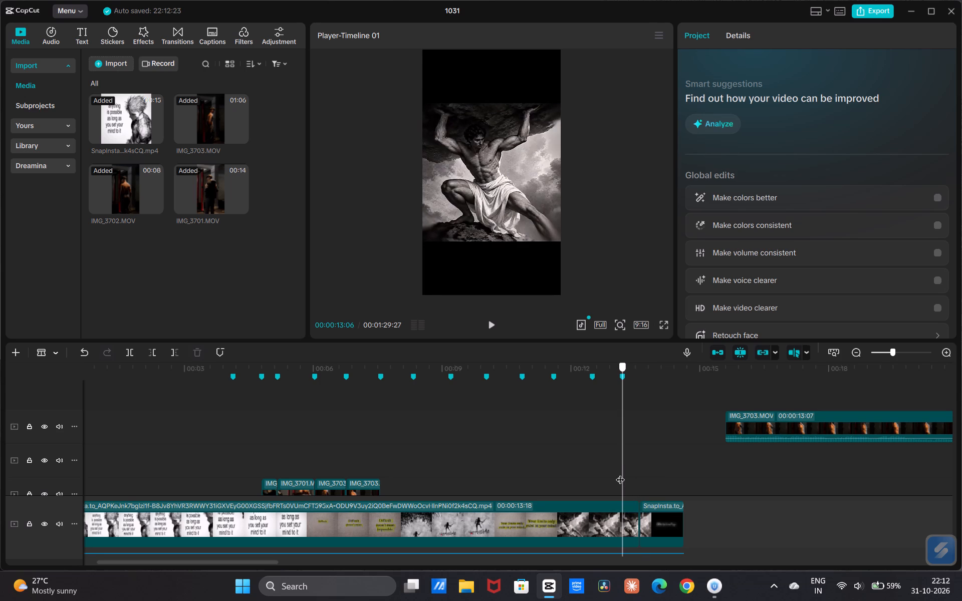
left_click_drag(620, 473, 640, 485)
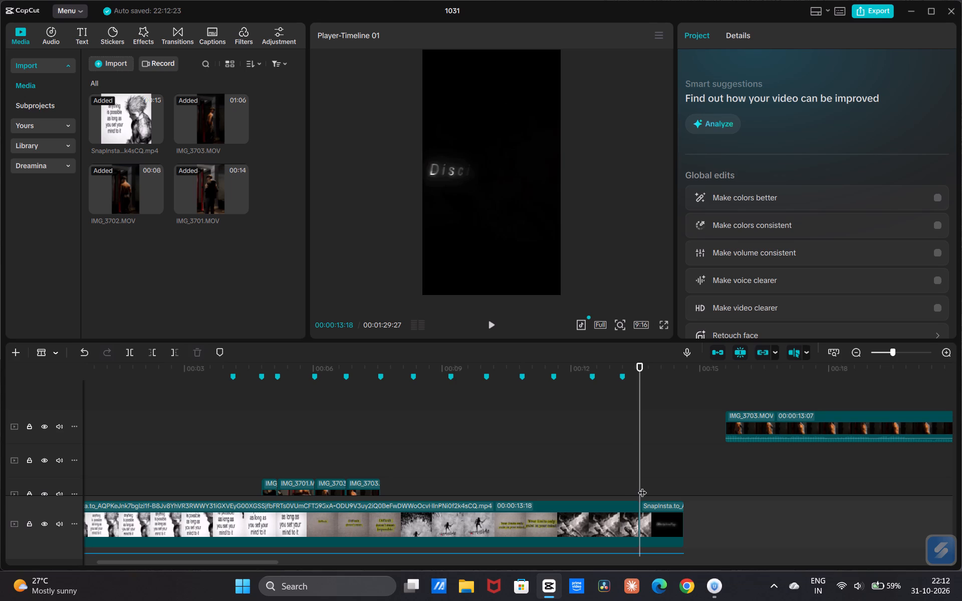
Try the leftover 00:00:13:07 IMG_3703 clip above the reference video's middle shots and delete it from the timeline.
scroll(422, 402, "down", 2)
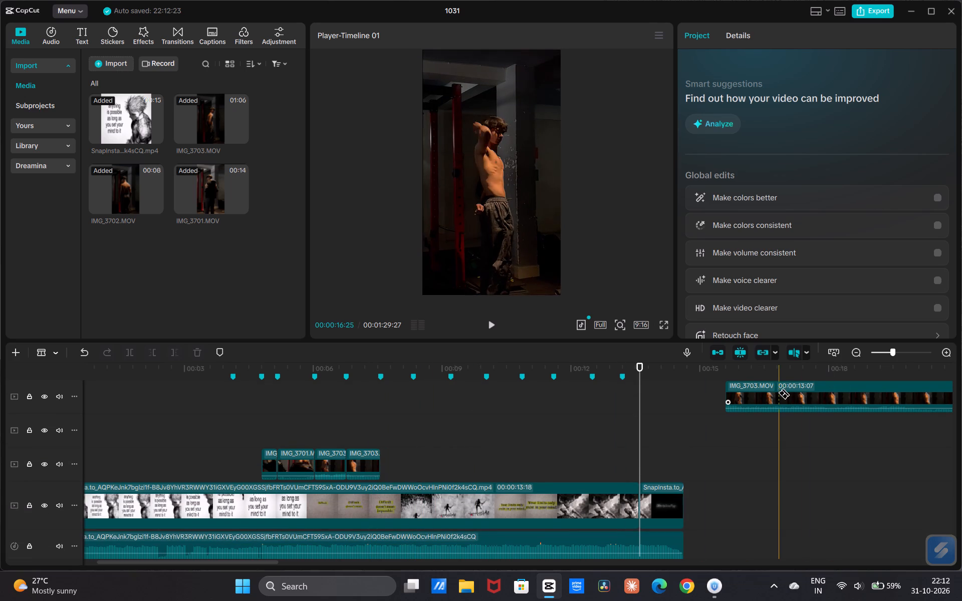
left_click(777, 397)
key("ctrl+z")
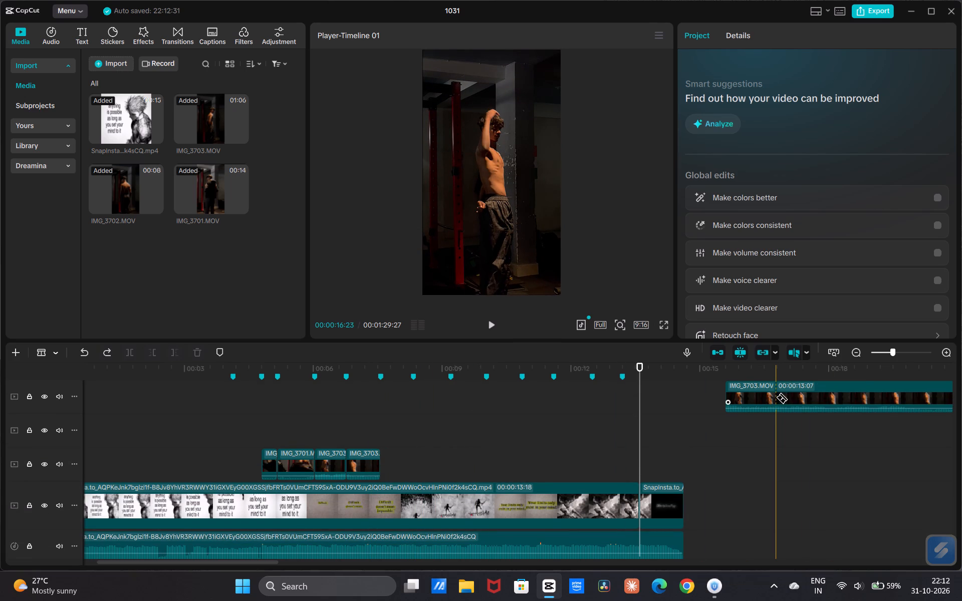
key("a")
left_click_drag(773, 399, 475, 462)
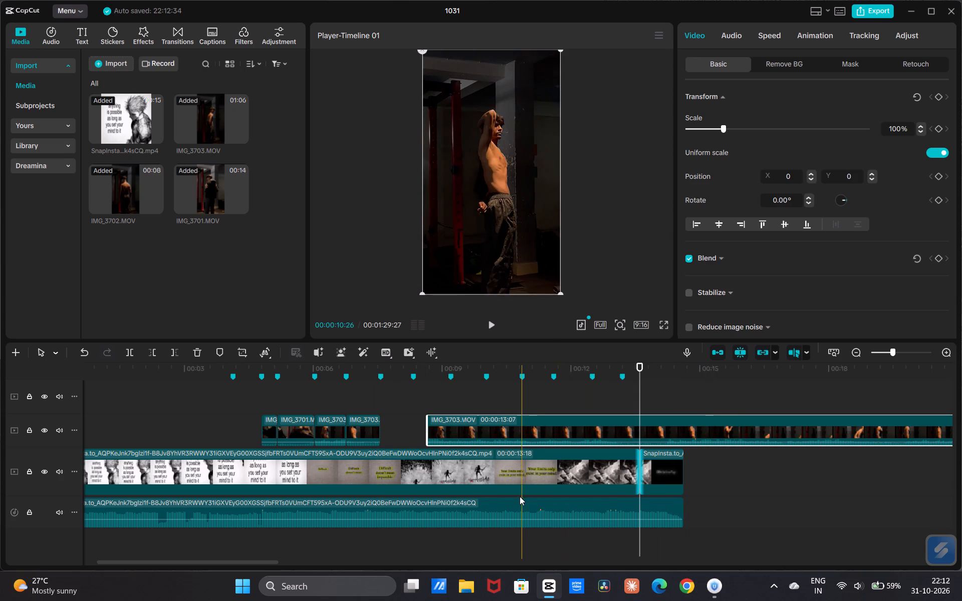
left_click_drag(616, 433, 552, 431)
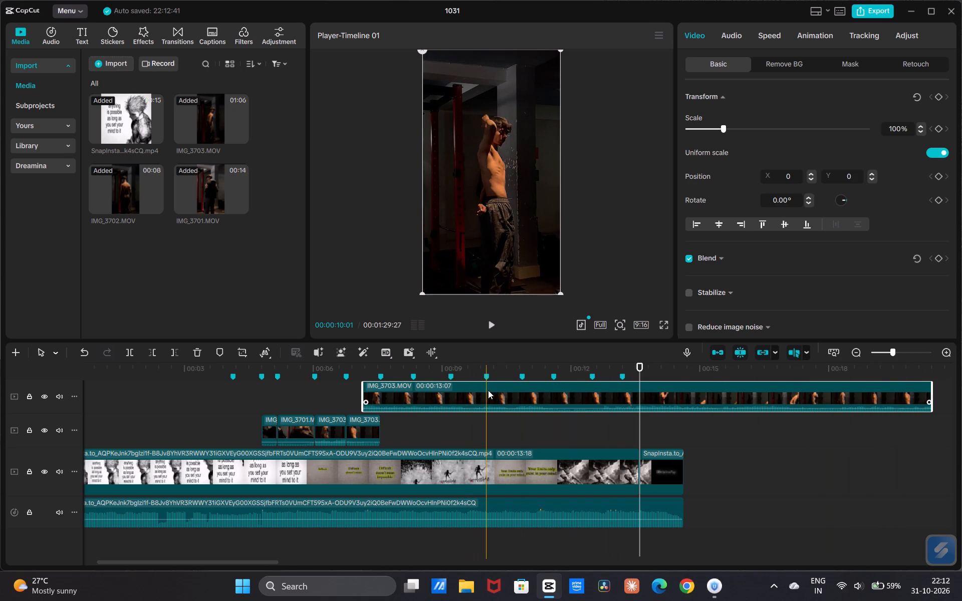
key("BackSpace")
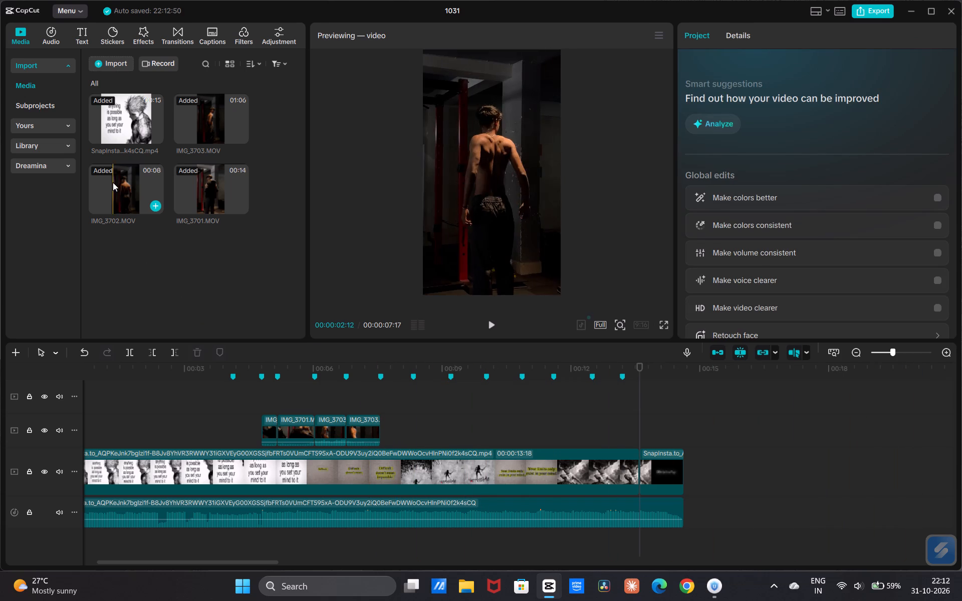
Add IMG_3702 after the last placed clip, split it at 00:00:08:13 and 00:00:09:06, and delete its first piece.
left_click_drag(119, 185, 382, 429)
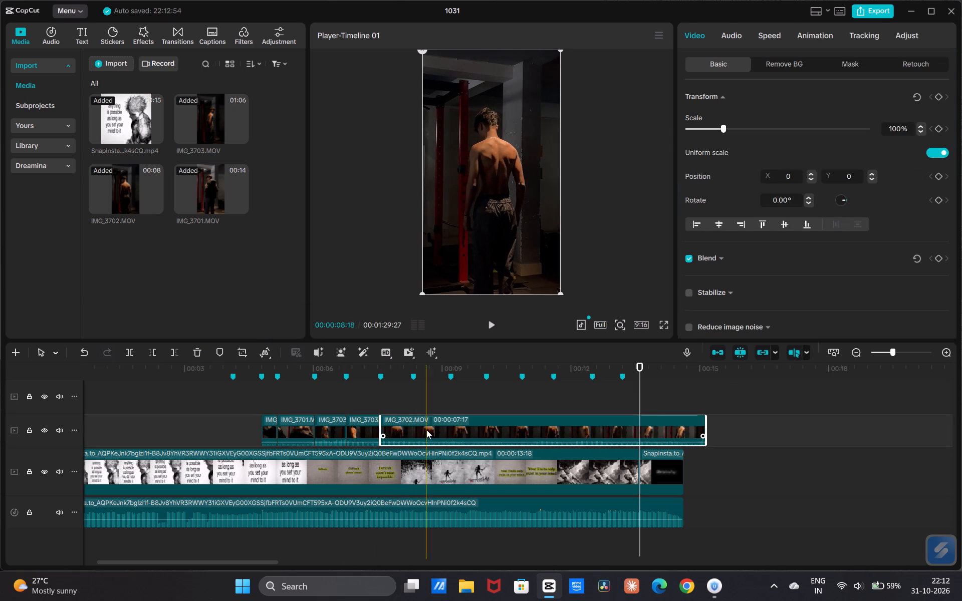
key("b")
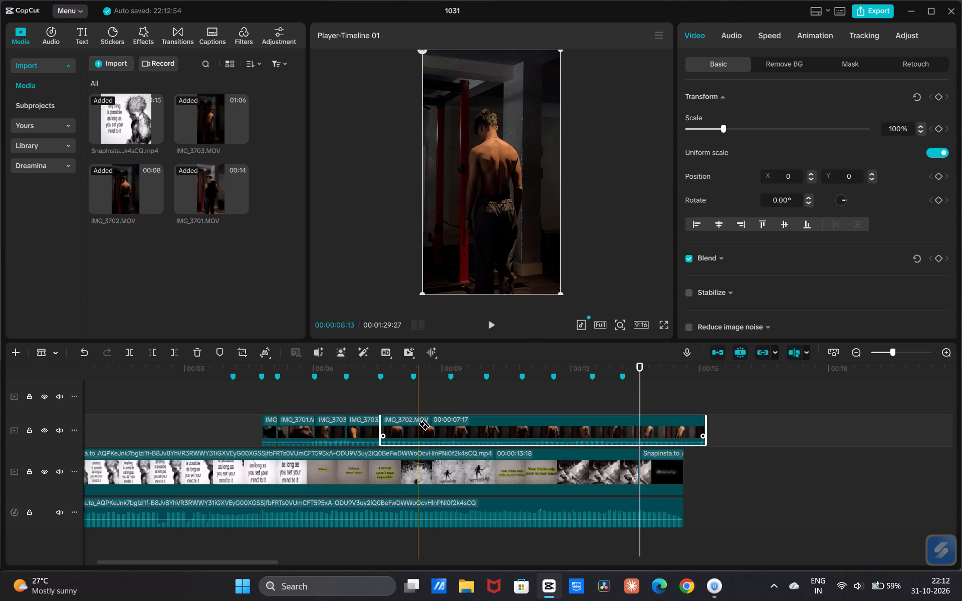
left_click(418, 424)
left_click(450, 423)
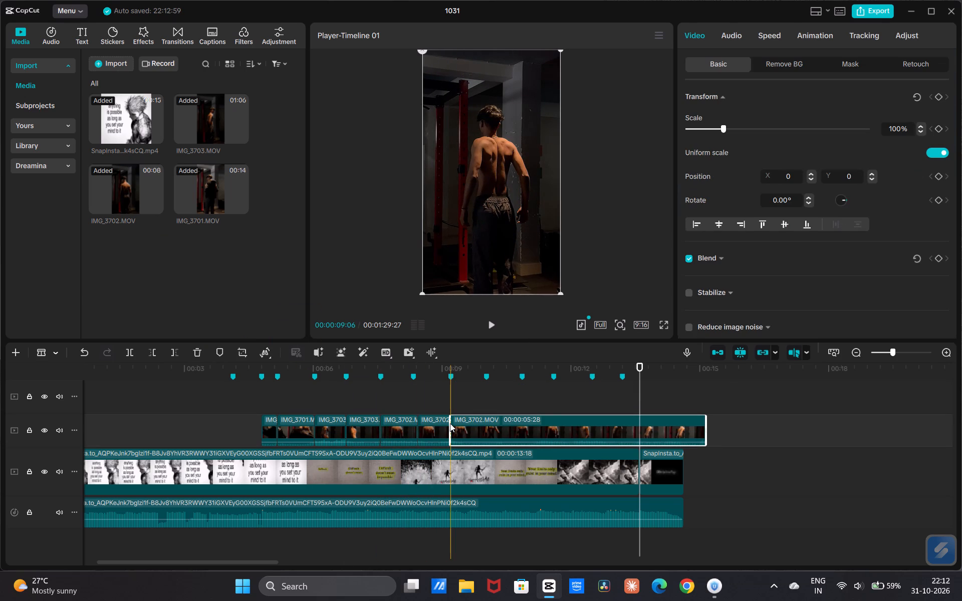
key("a")
left_click(392, 423)
key("BackSpace")
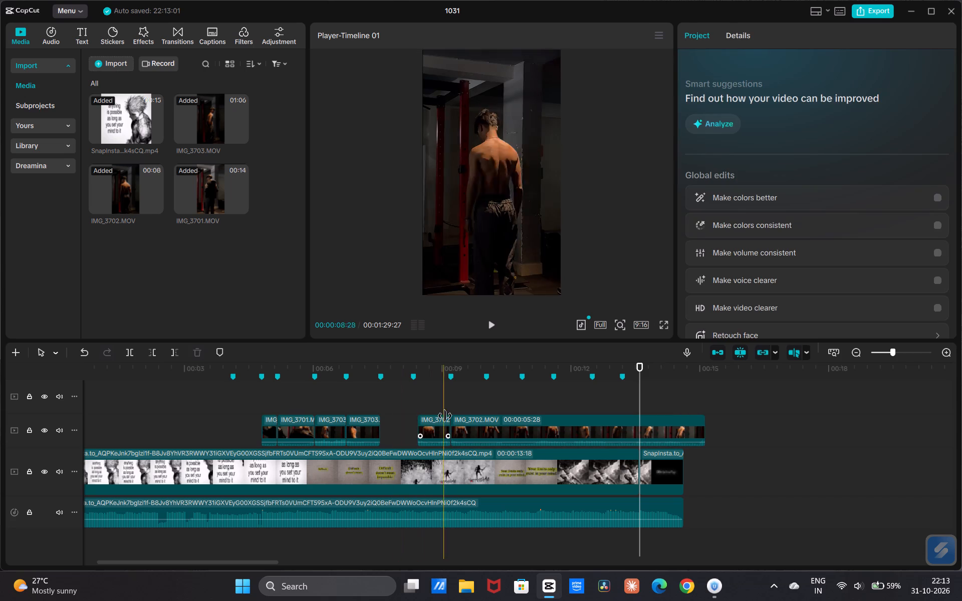
Park the short IMG_3702 piece on the track above and shift the two IMG_3703 clips later to free the slot after IMG_3701.
left_click_drag(438, 425, 406, 426)
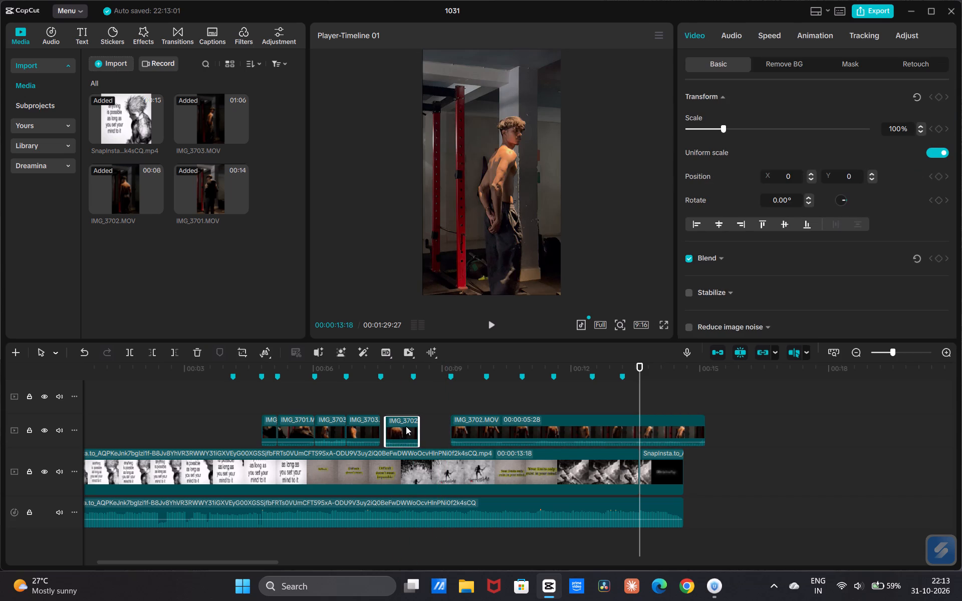
left_click_drag(406, 426, 323, 422)
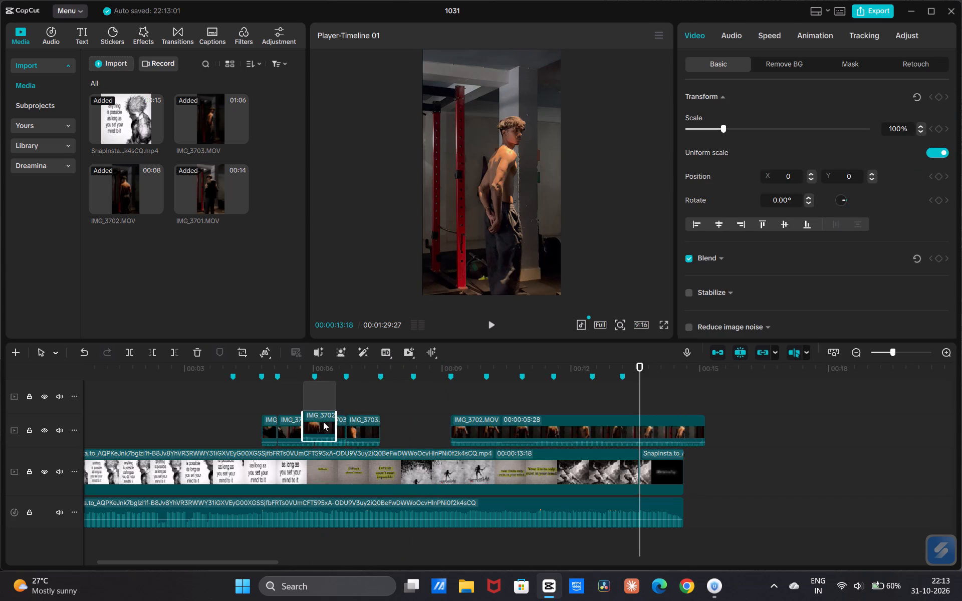
left_click_drag(323, 422, 328, 402)
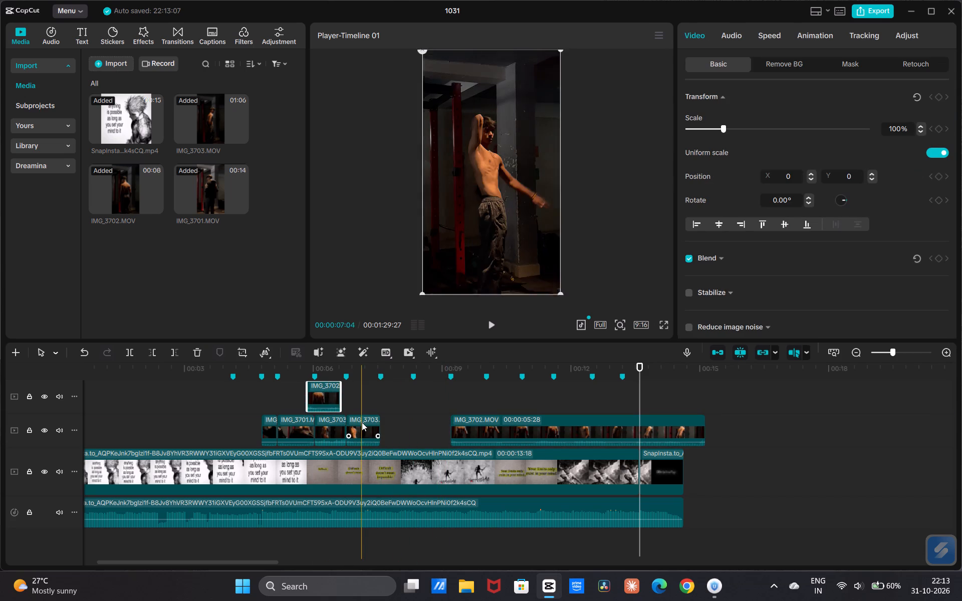
left_click_drag(361, 423, 423, 427)
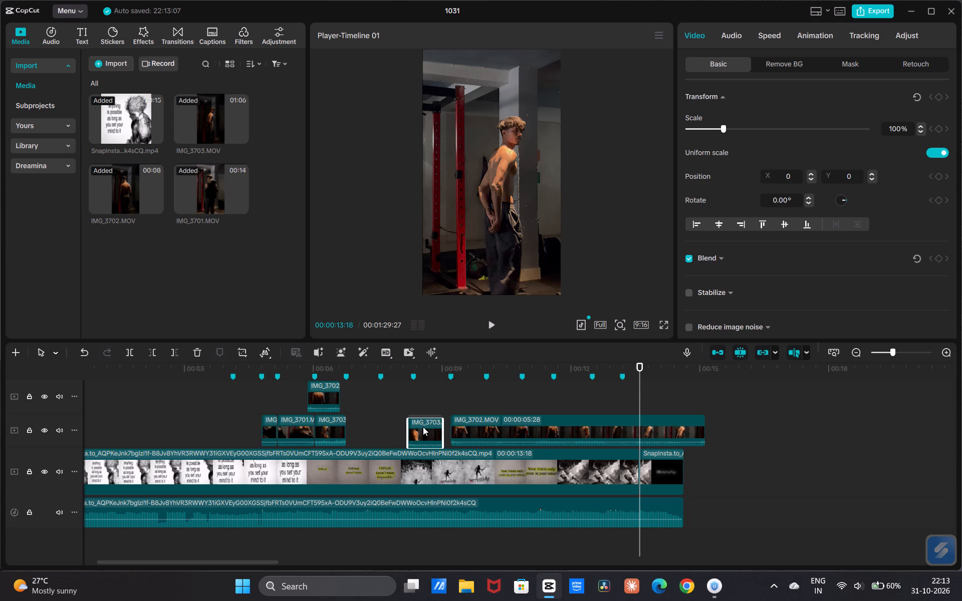
left_click_drag(423, 427, 427, 425)
left_click_drag(336, 425, 399, 428)
Place the short IMG_3702 piece in the gap directly after the IMG_3701 clip, starting at its end marker.
left_click_drag(313, 403, 333, 424)
left_click(333, 424)
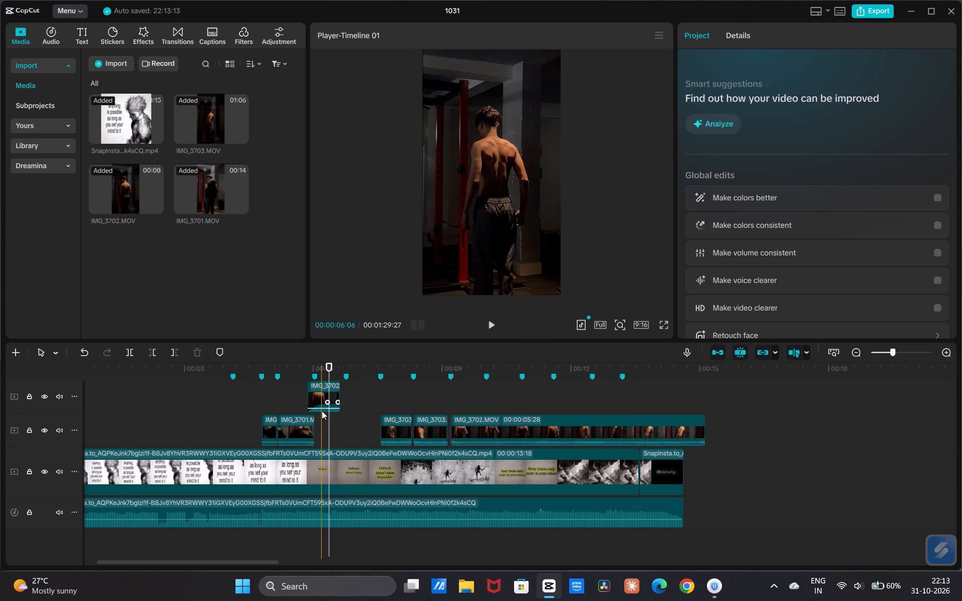
left_click_drag(326, 400, 316, 402)
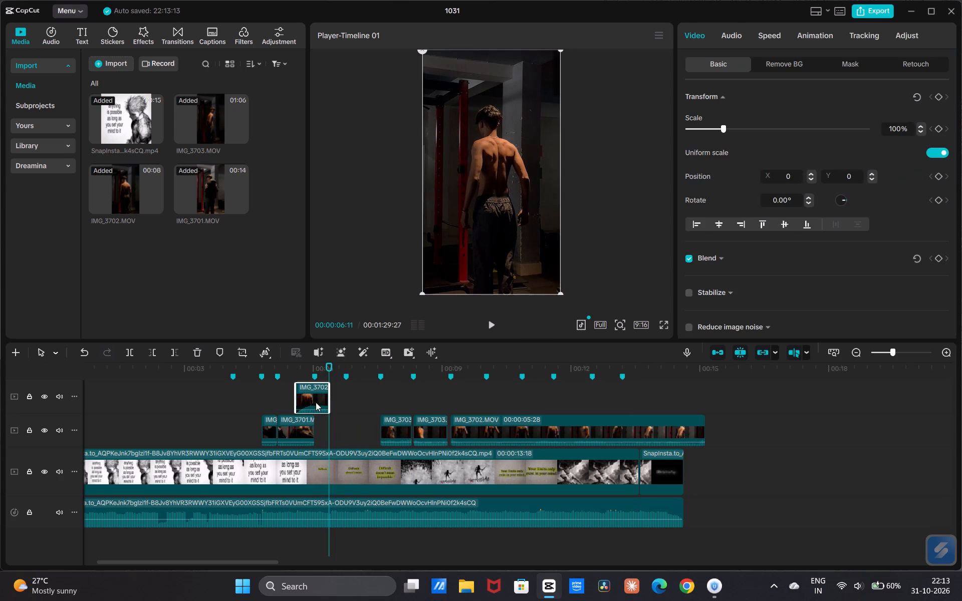
left_click(316, 401)
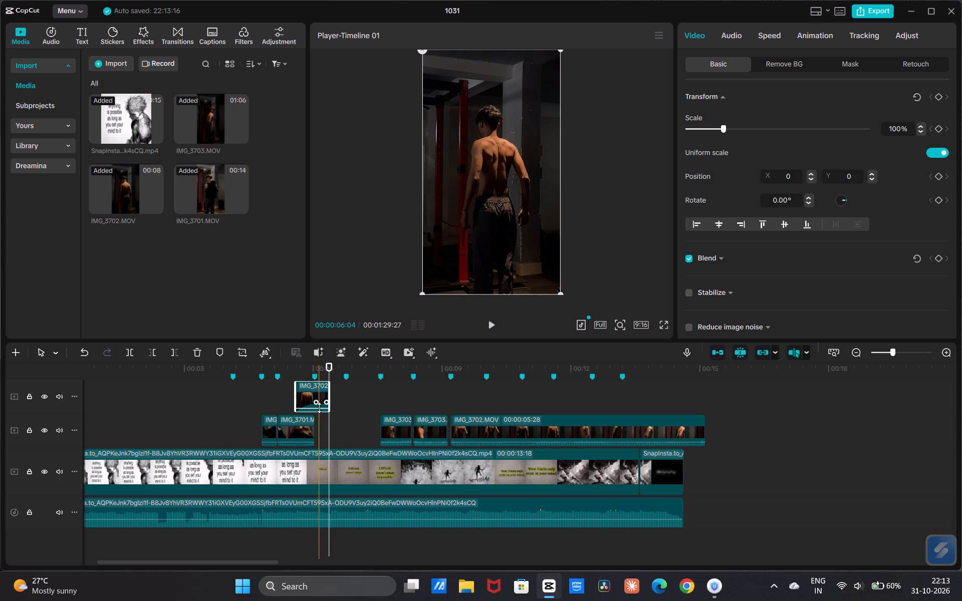
left_click_drag(317, 403, 281, 409)
left_click_drag(308, 393, 328, 414)
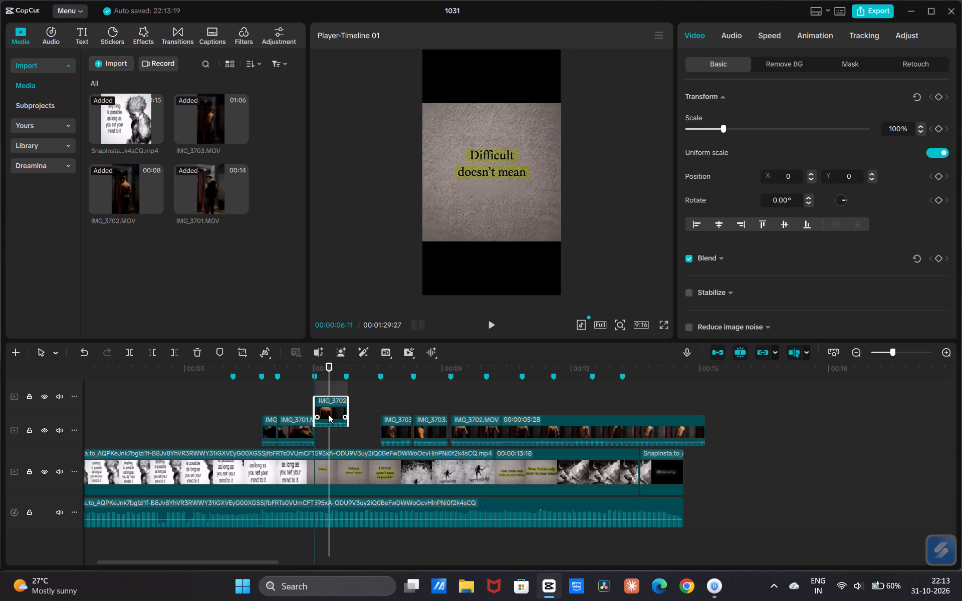
left_click_drag(328, 414, 327, 428)
Move the two short IMG_3703 clips back so they follow the short IMG_3702 piece in the next two marker slots.
left_click_drag(394, 431, 365, 431)
left_click_drag(437, 424, 423, 424)
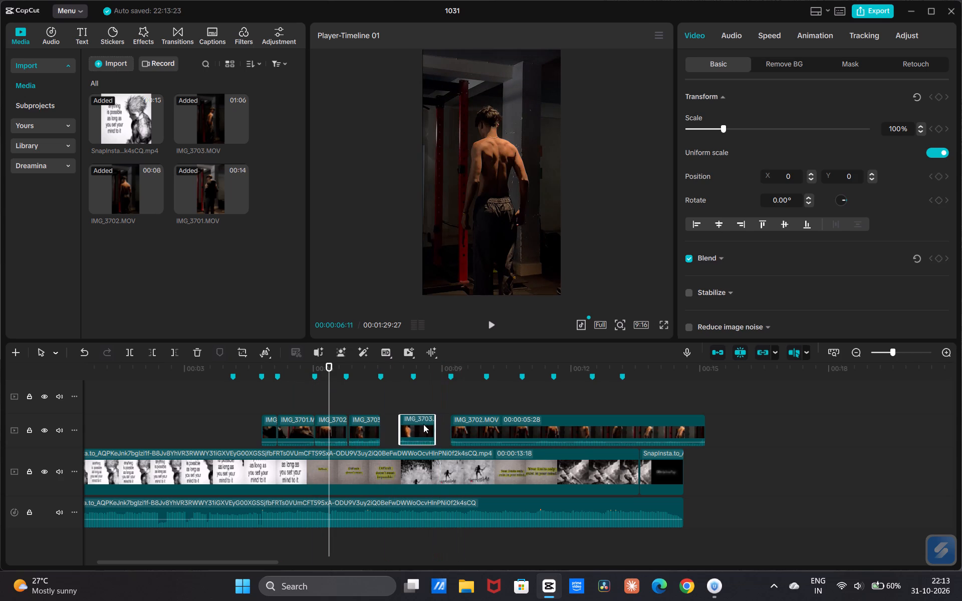
left_click_drag(423, 424, 407, 426)
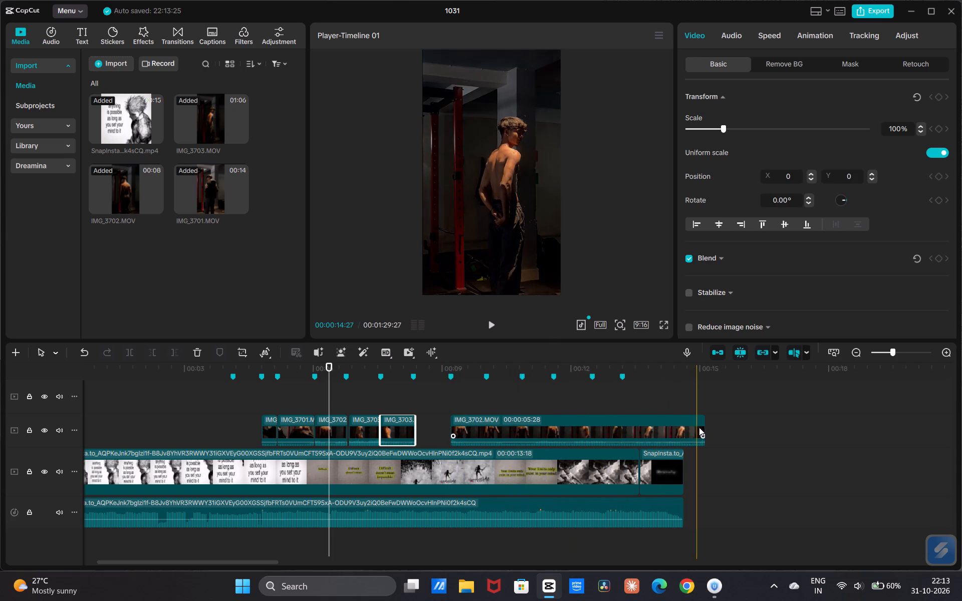
Split the remaining IMG_3702 clip at 00:00:14:04 and delete the part before the cut.
key("b")
left_click(663, 433)
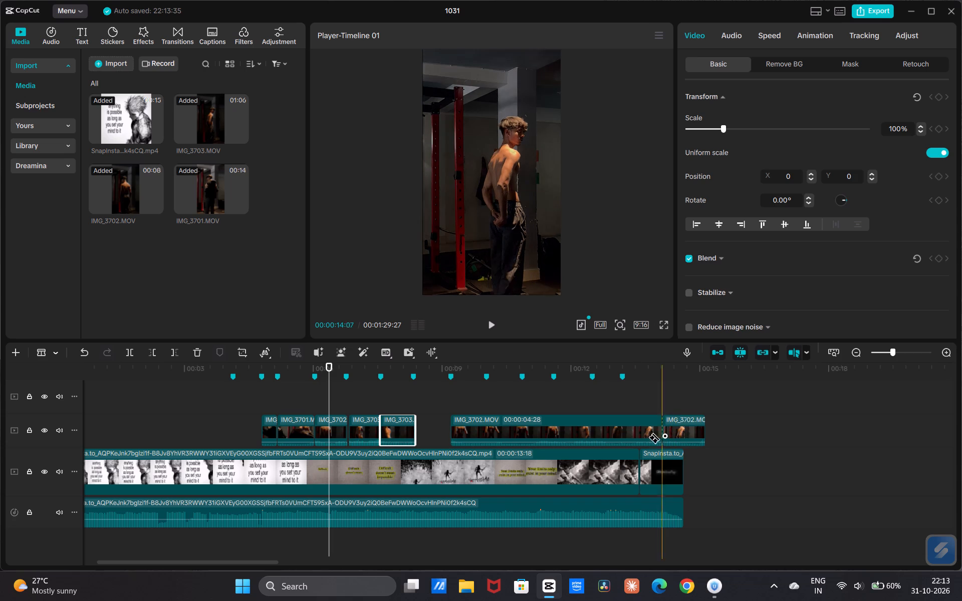
key("a")
key("a")
left_click(613, 438)
key("BackSpace")
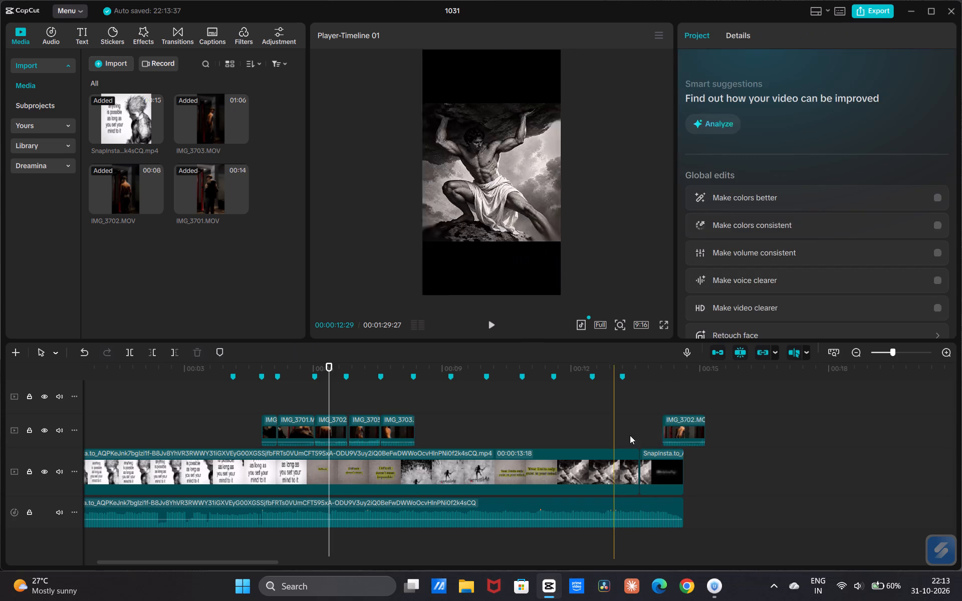
Move the remaining IMG_3702 end piece directly behind the last short IMG_3703 clip.
left_click_drag(685, 433, 445, 431)
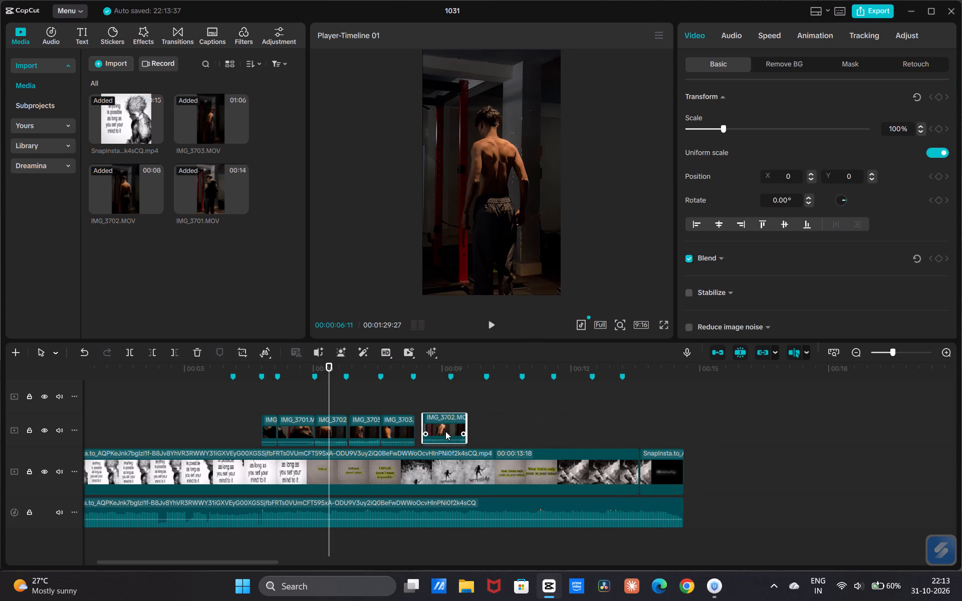
left_click_drag(445, 431, 440, 432)
left_click_drag(431, 402, 439, 432)
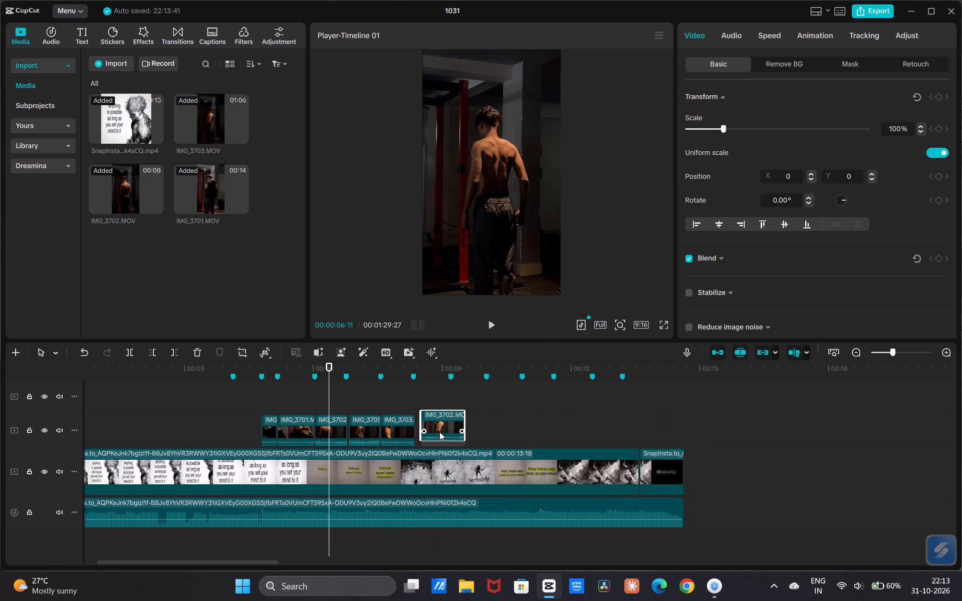
left_click_drag(439, 432, 436, 433)
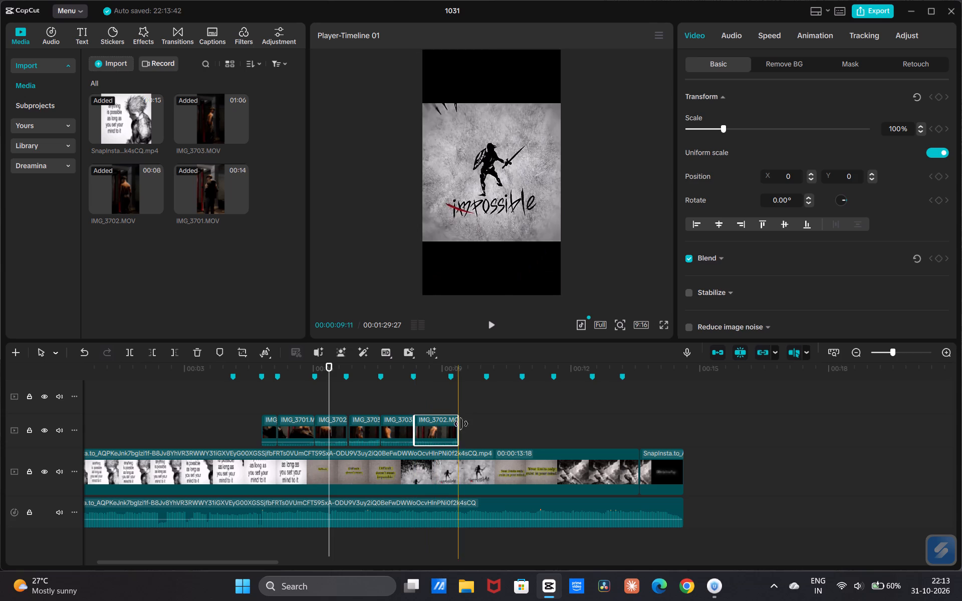
Trim the end of the last IMG_3702 piece to the marker at 00:00:09:06.
left_click(461, 424)
left_click(459, 424)
left_click(452, 419)
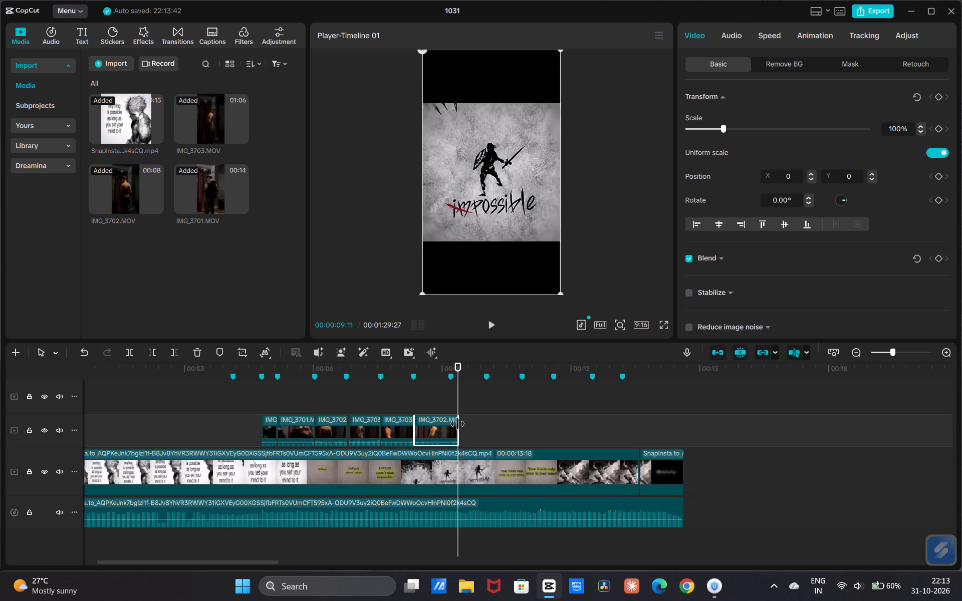
left_click_drag(457, 424, 449, 426)
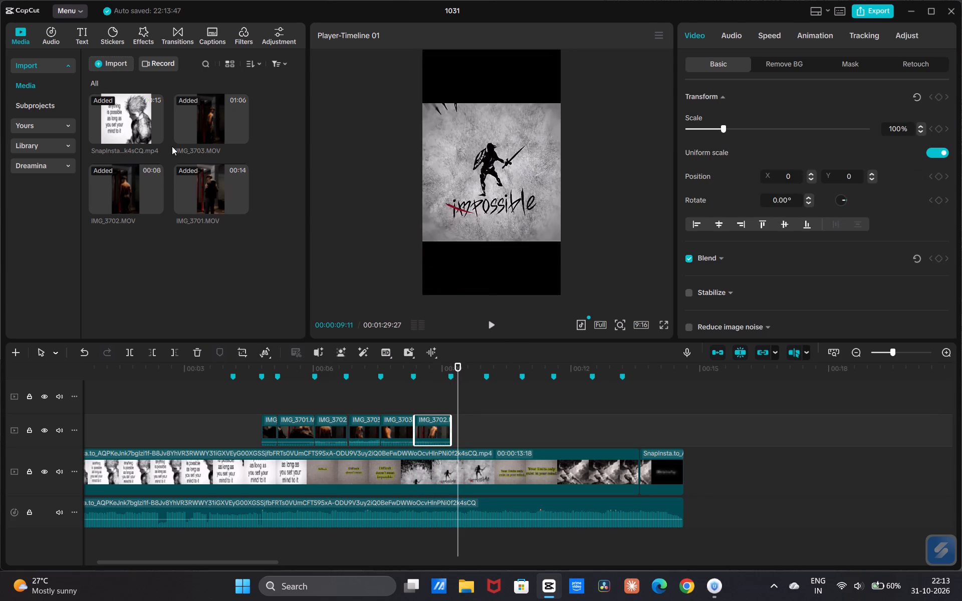
Add the full IMG_3703 video to the timeline, starting at the end of the last IMG_3702 piece.
left_click_drag(204, 118, 206, 123)
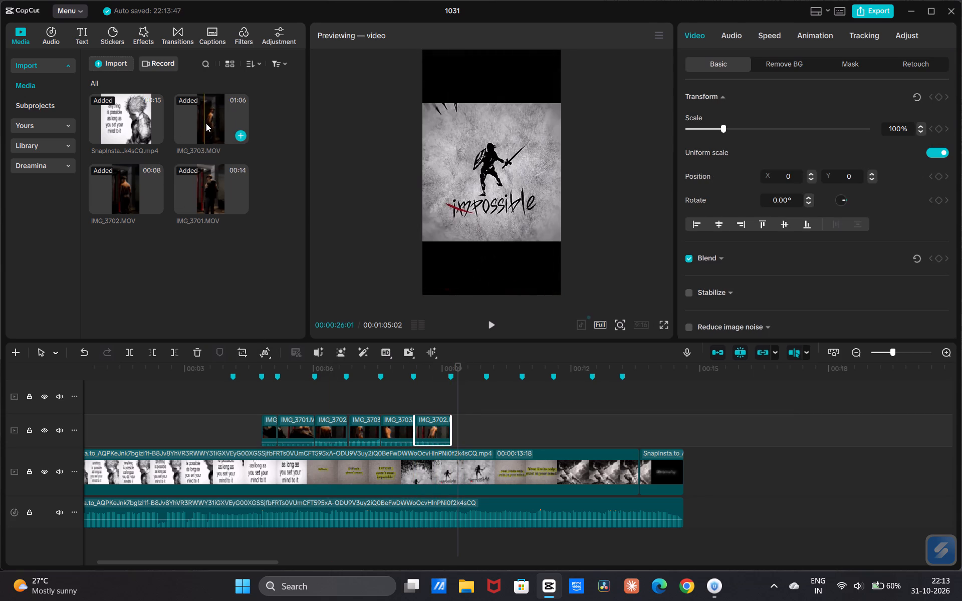
left_click_drag(206, 123, 446, 427)
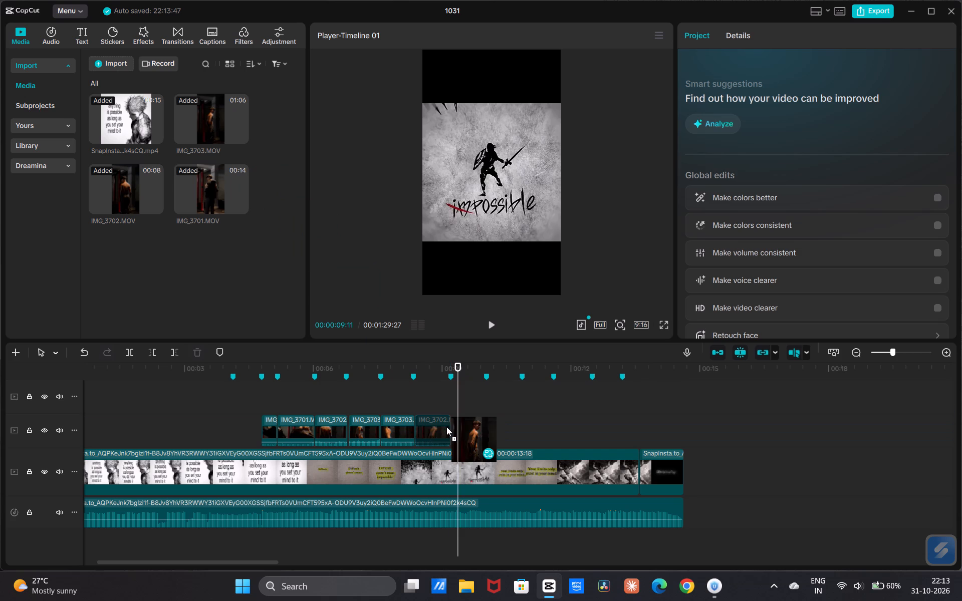
left_click_drag(446, 427, 451, 427)
Review the added IMG_3703 footage and delete the extra 00:00:48:26 IMG_3703 clip on the track above it.
left_click_drag(460, 396, 940, 448)
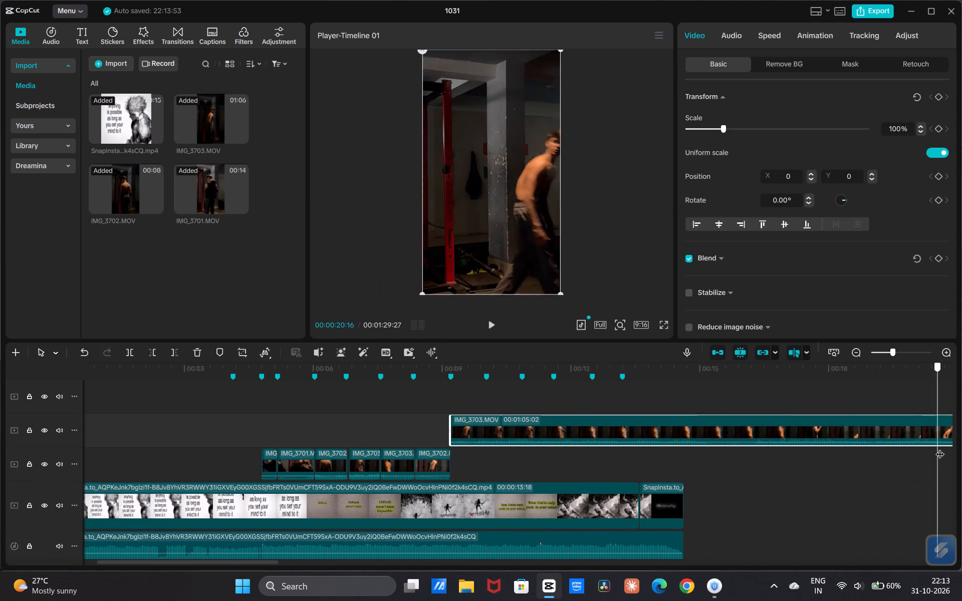
left_click_drag(940, 448, 495, 471)
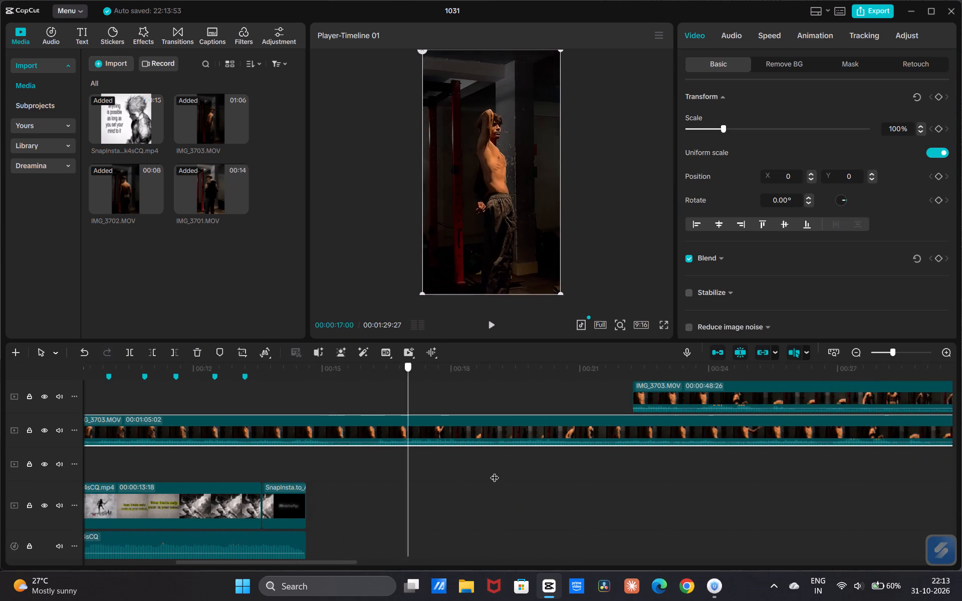
left_click_drag(495, 471, 573, 459)
left_click(666, 399)
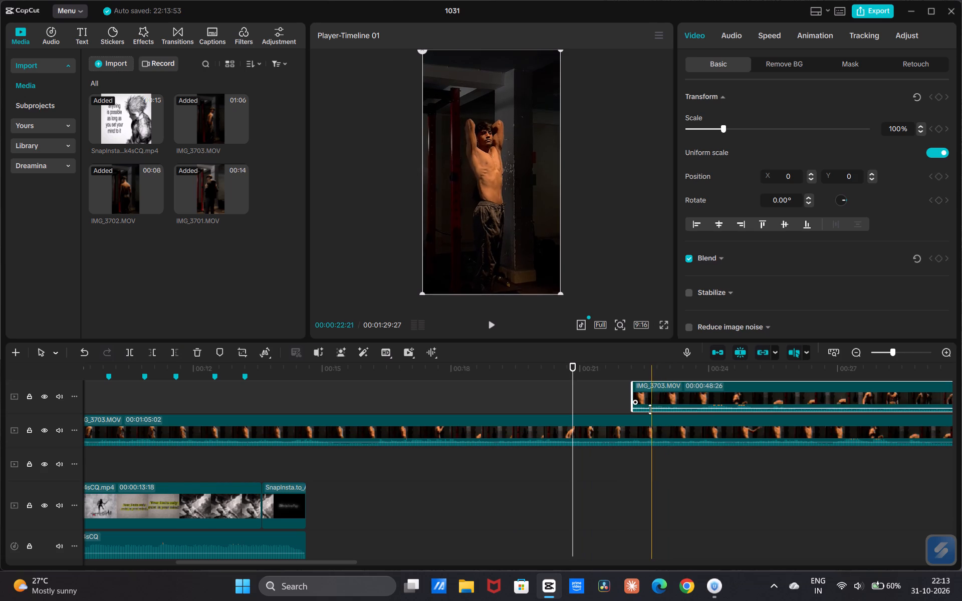
key("BackSpace")
Split the long IMG_3703 clip at 00:00:33:19 and 00:00:34:16, and delete the part before the first cut.
left_click_drag(575, 413, 807, 465)
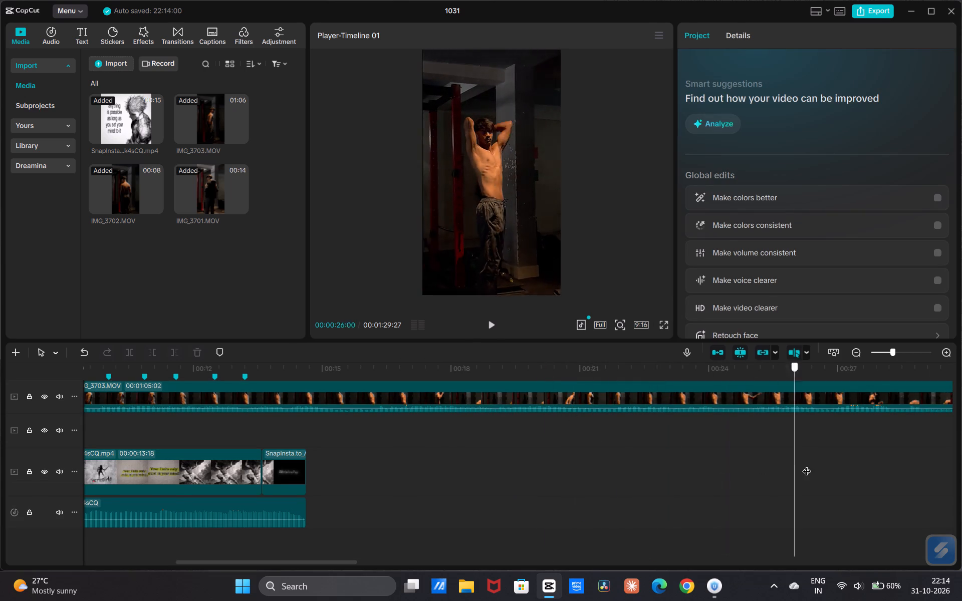
left_click_drag(807, 465, 244, 484)
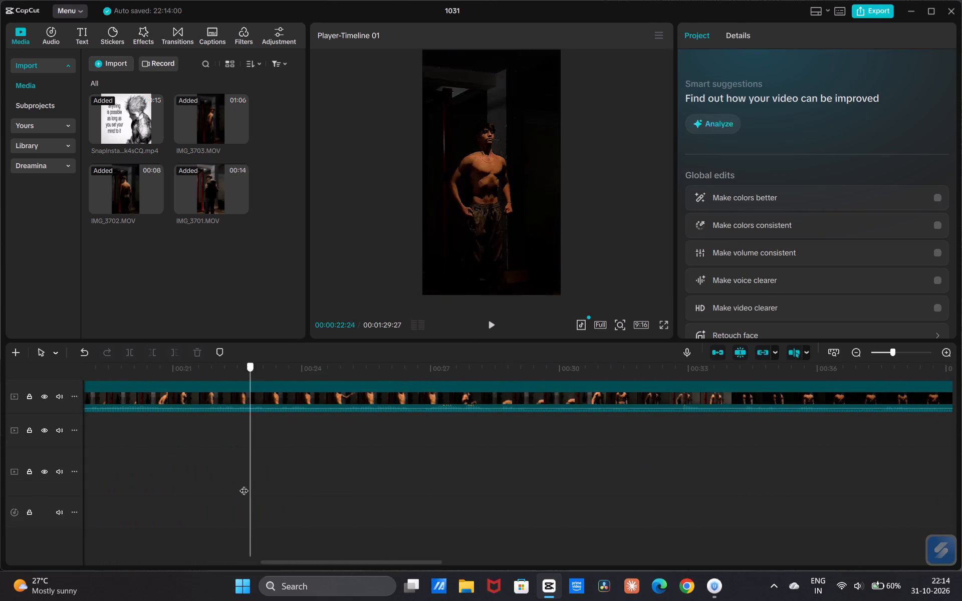
left_click_drag(244, 484, 703, 450)
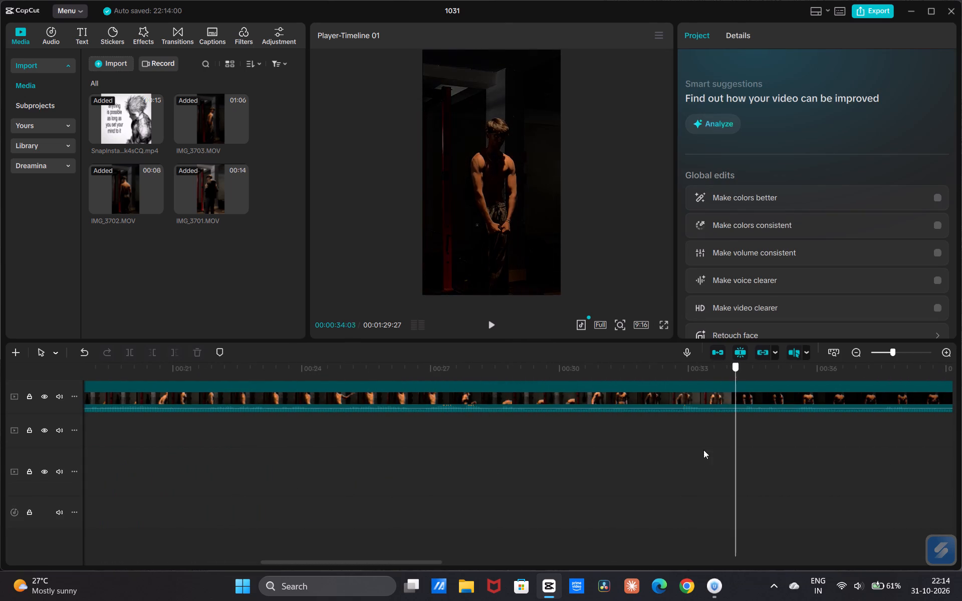
left_click_drag(703, 450, 669, 461)
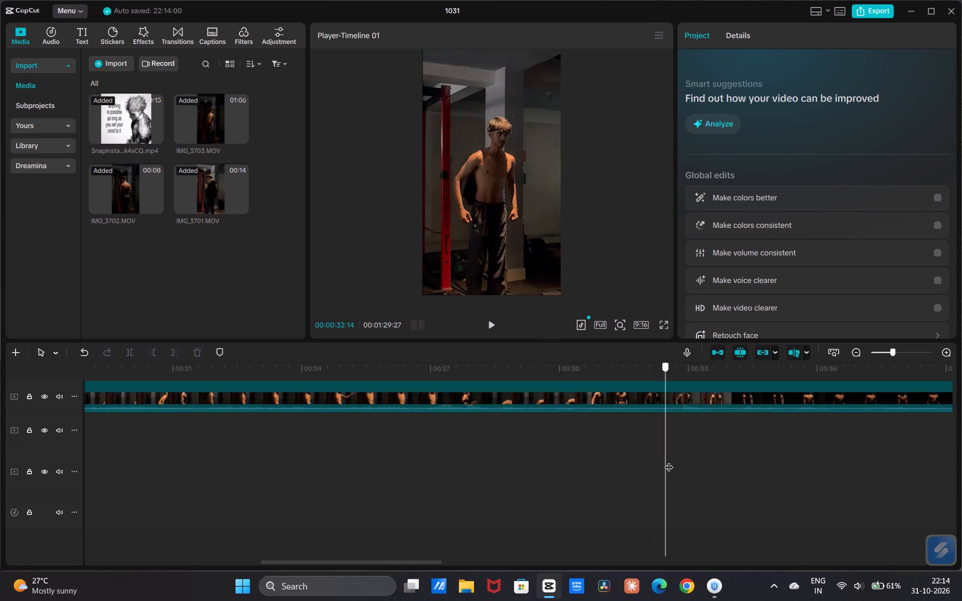
left_click_drag(669, 461, 701, 460)
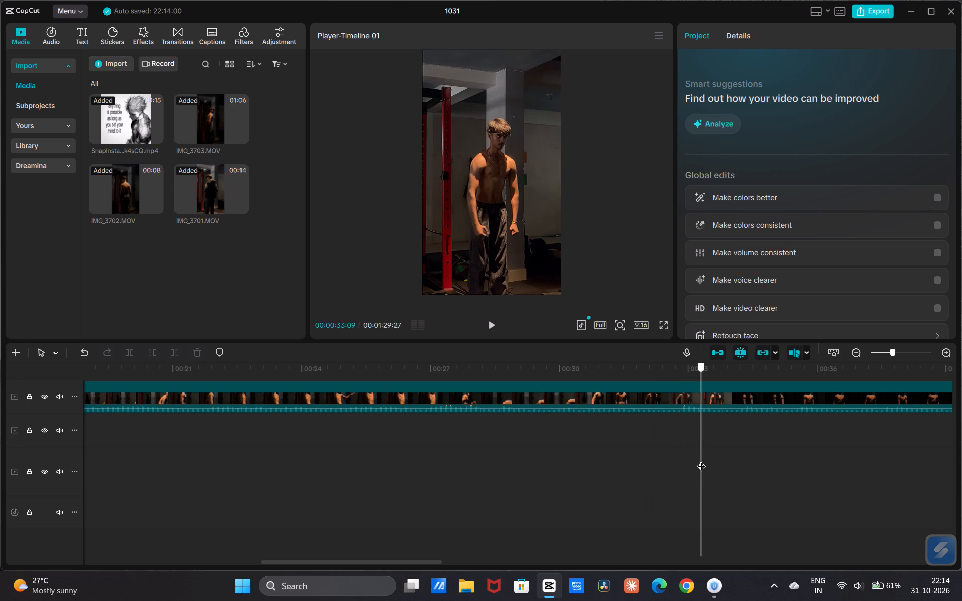
left_click_drag(701, 460, 708, 457)
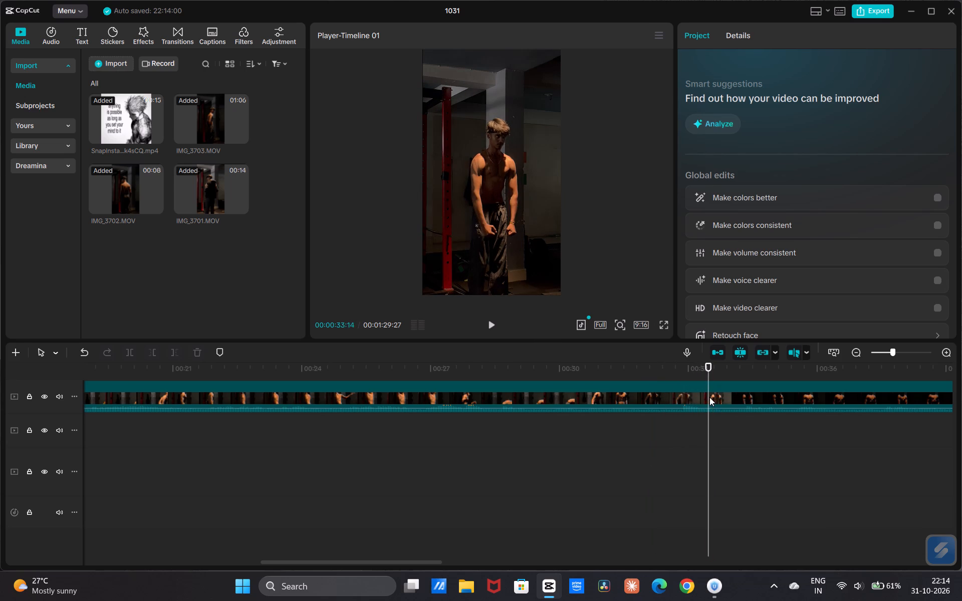
left_click_drag(706, 423, 715, 430)
key("b")
left_click(712, 395)
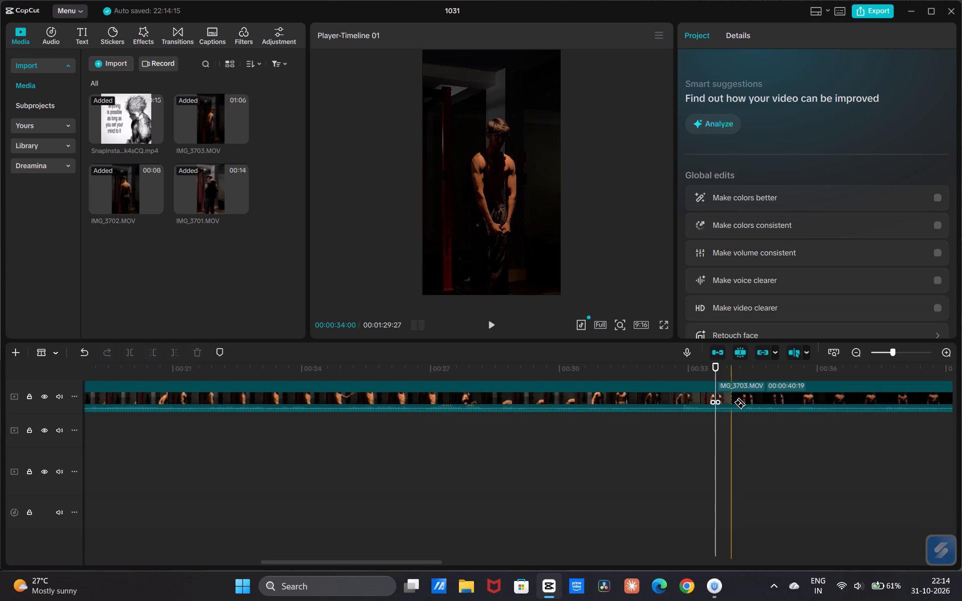
left_click(754, 405)
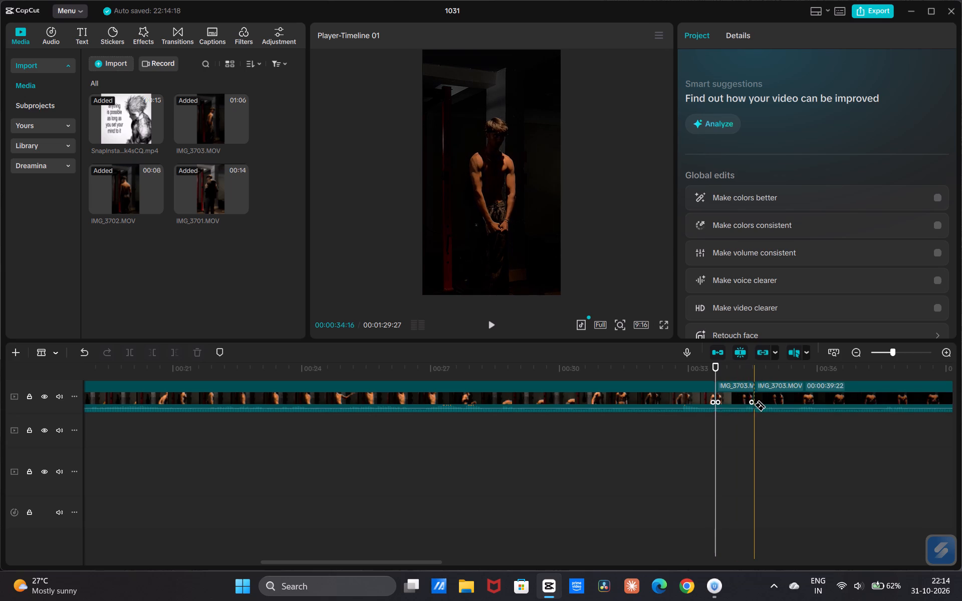
key("a")
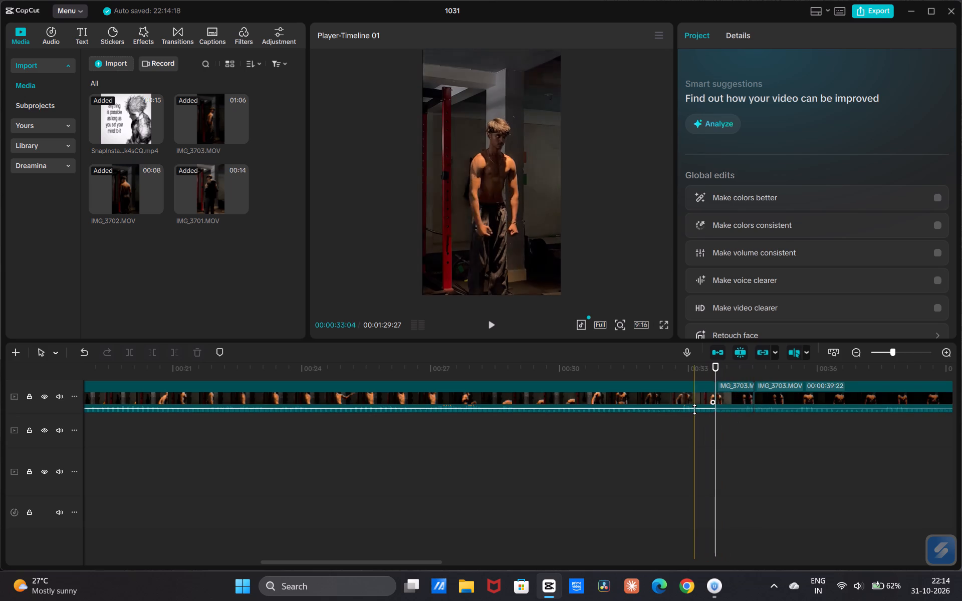
key("a")
left_click(691, 404)
key("BackSpace")
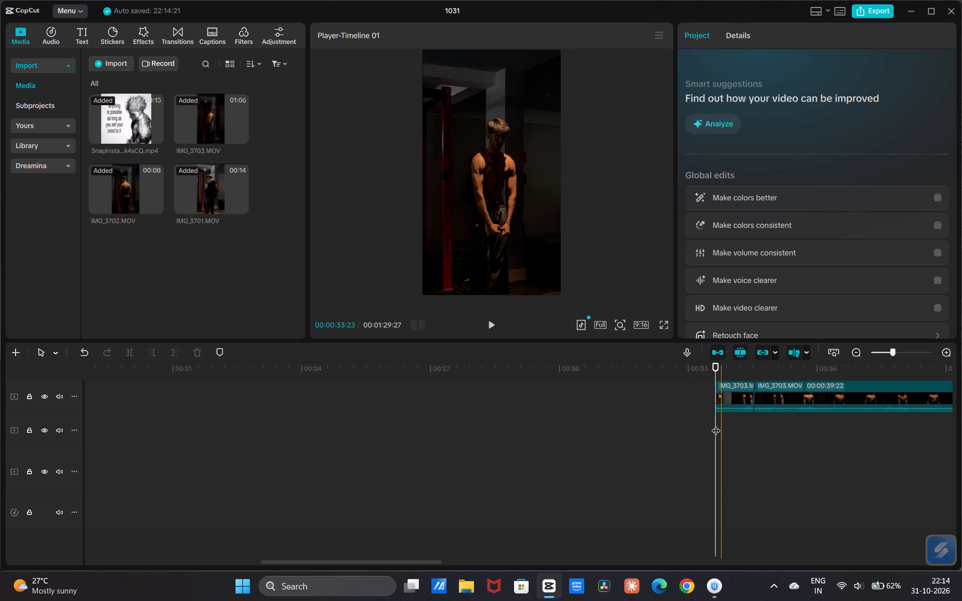
Split IMG_3703 at about 00:00:37 and 00:00:38 to isolate a one-second pose, and delete the two pieces before it.
left_click_drag(439, 564, 521, 566)
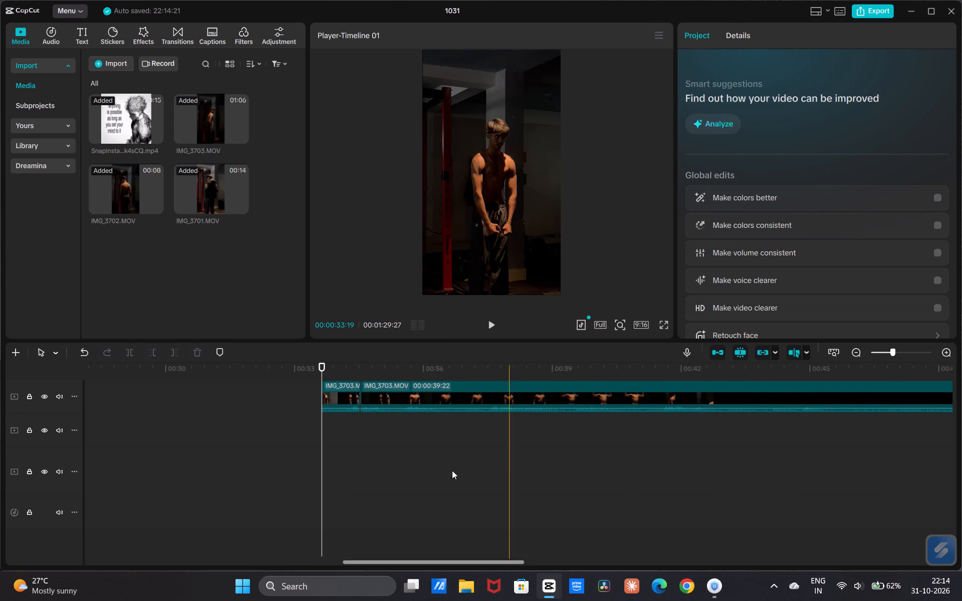
key("b")
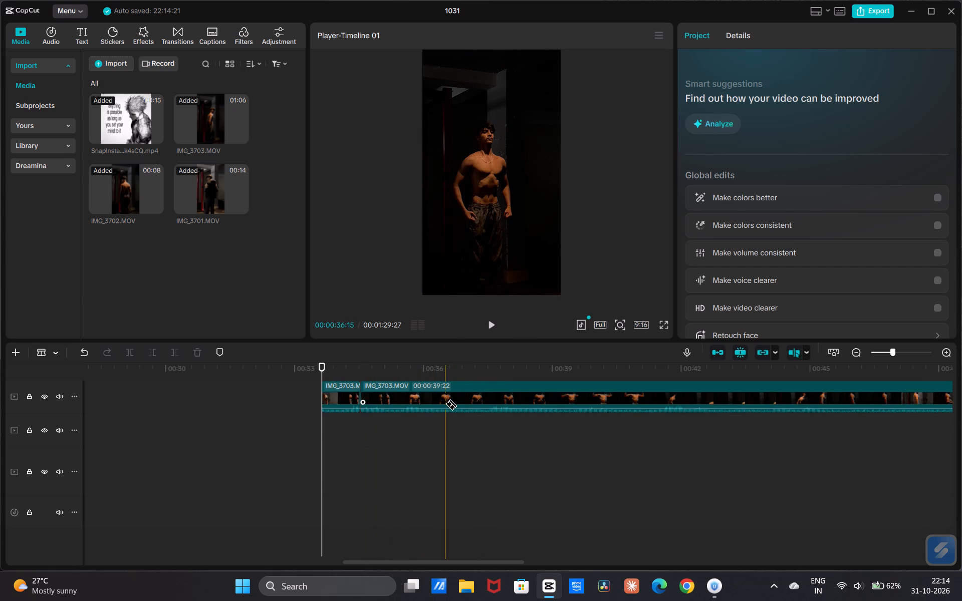
left_click(459, 404)
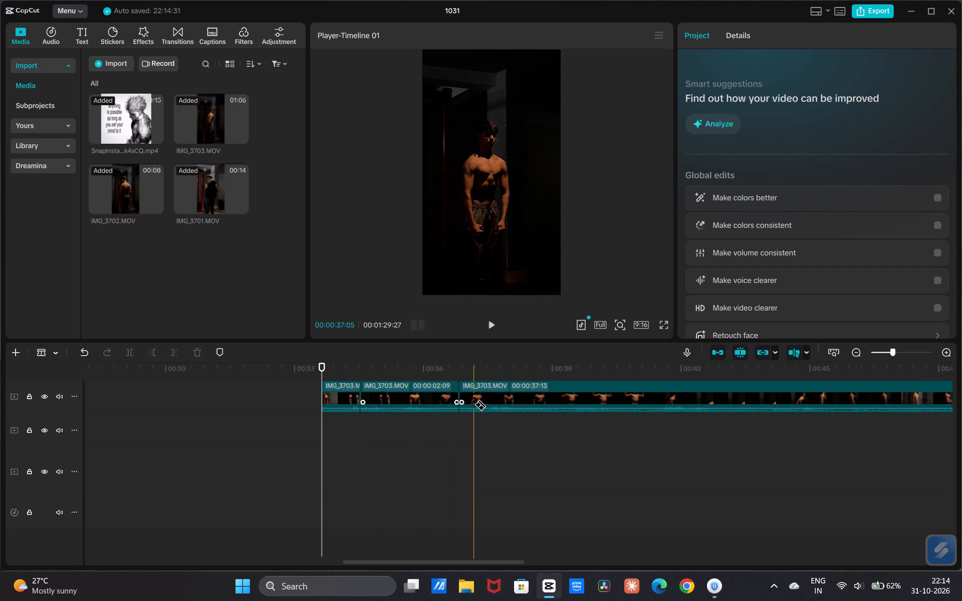
left_click(502, 403)
key("a")
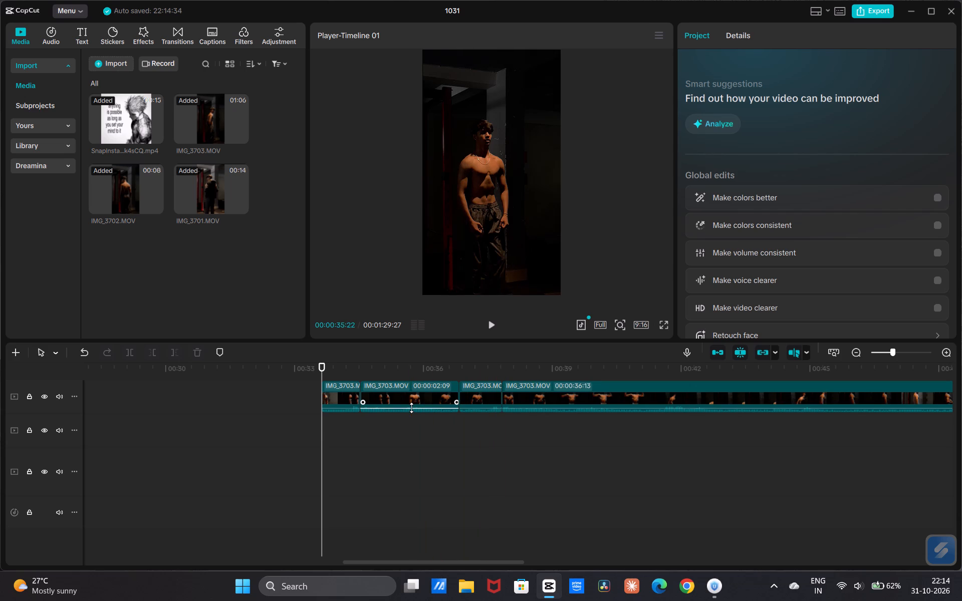
left_click(411, 408)
key("BackSpace")
left_click(347, 398)
key("BackSpace")
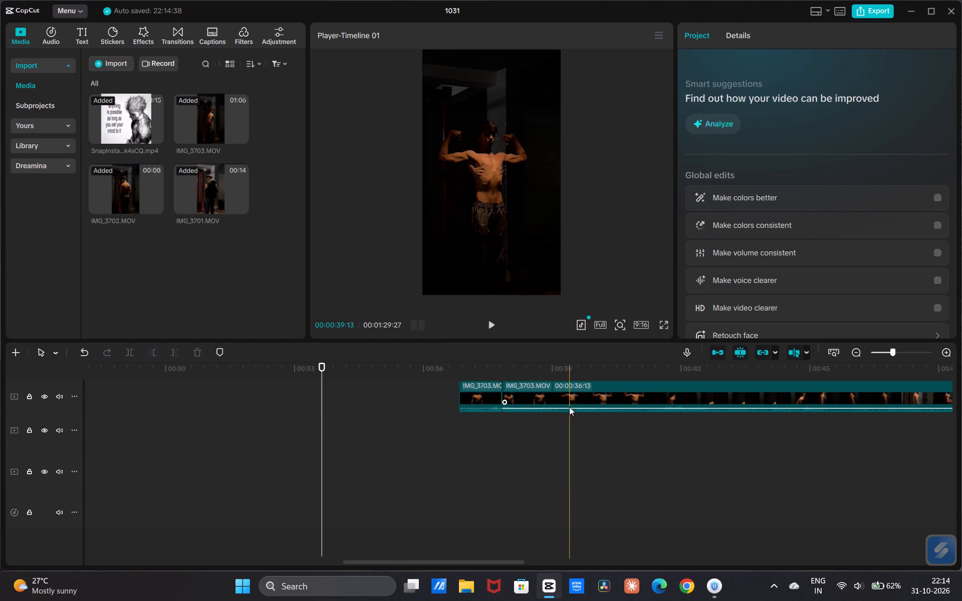
Split IMG_3703 at 00:00:39:15 and 00:00:40:14 around the double-biceps pose, and delete the piece between the two isolated poses.
key("b")
key("b")
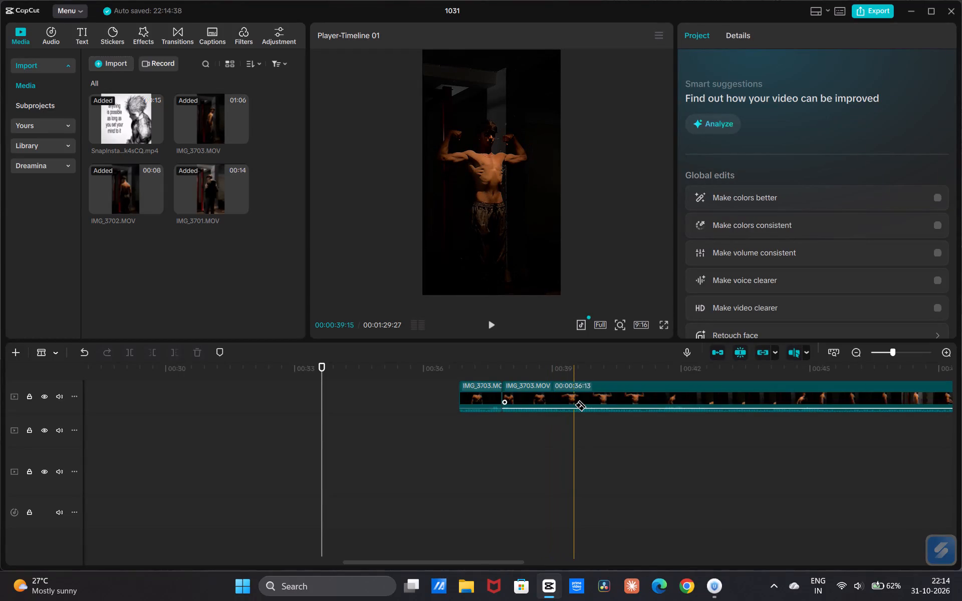
left_click(574, 405)
left_click(615, 402)
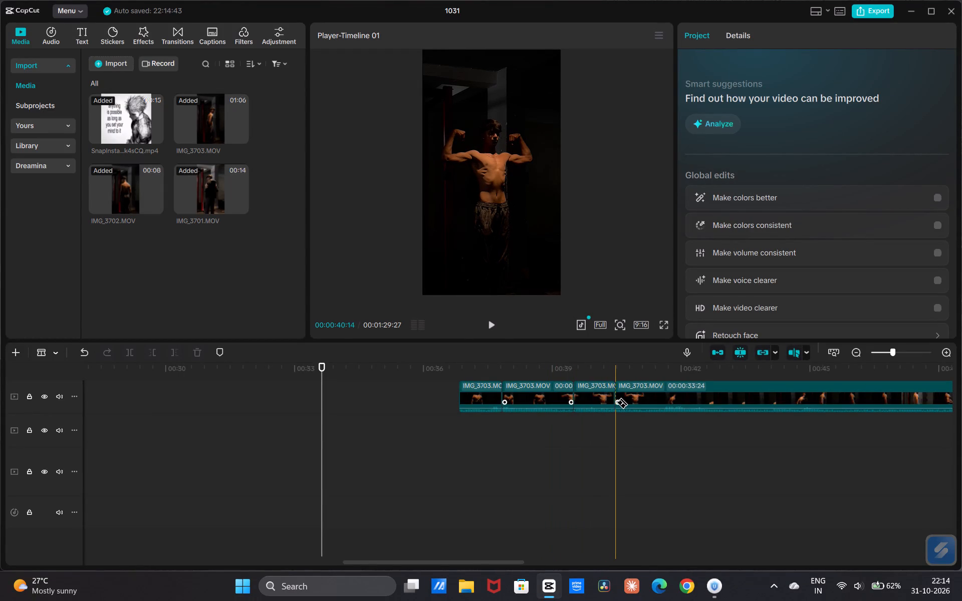
key("a")
left_click(560, 399)
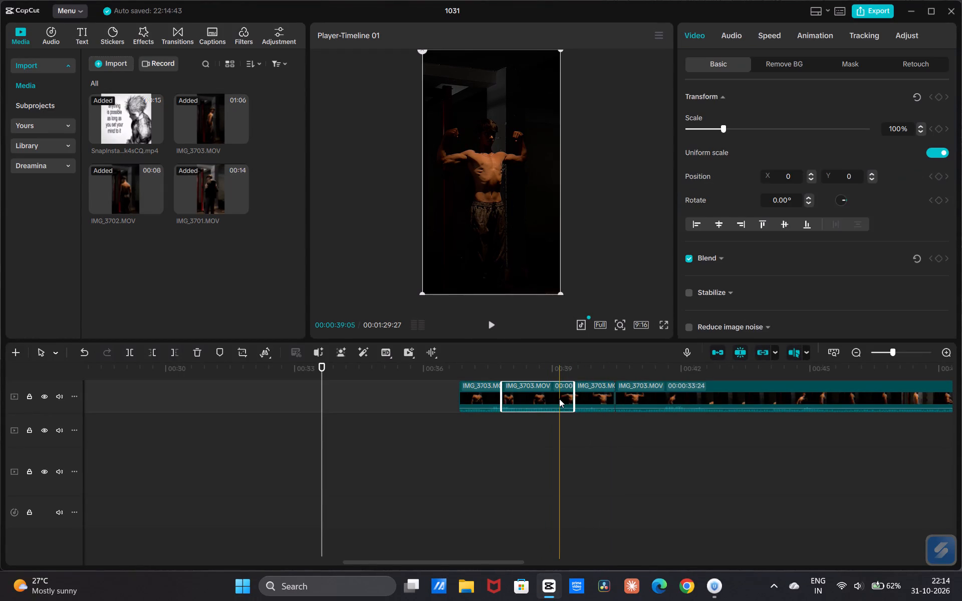
key("BackSpace")
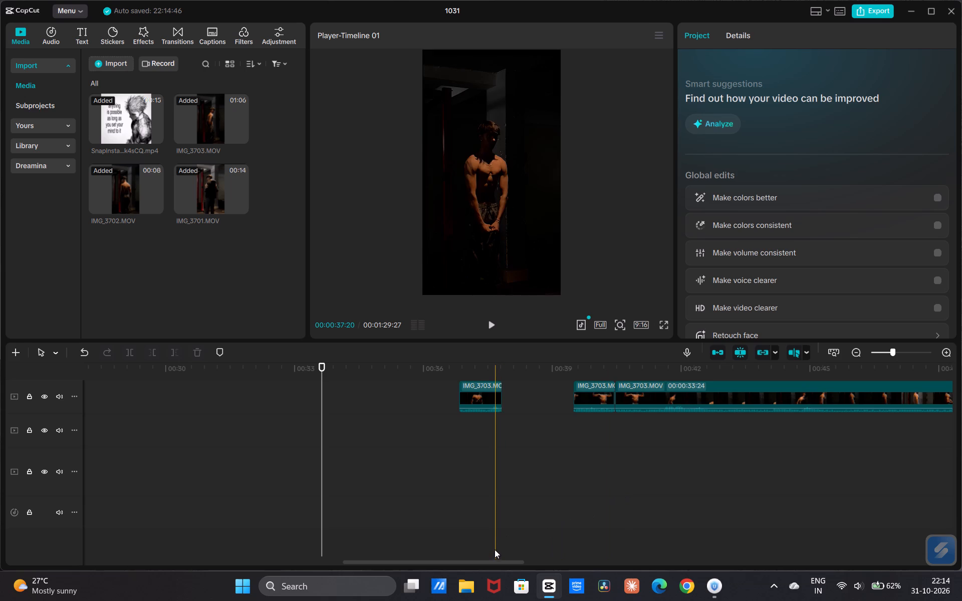
Split the remaining IMG_3703 clip at about 00:00:47 and 00:00:48 to isolate a one-second side pose.
left_click_drag(497, 559, 595, 557)
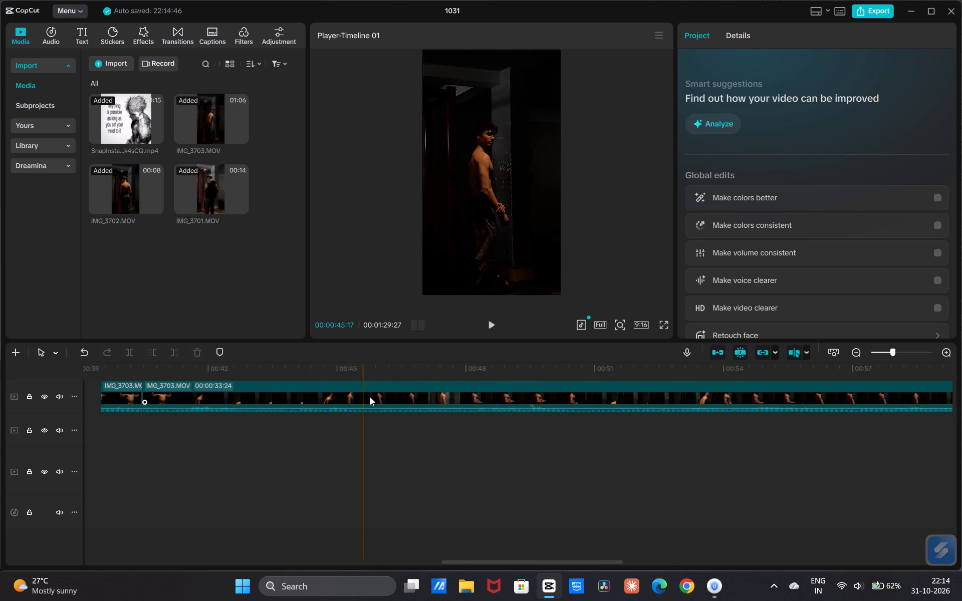
key("b")
left_click(434, 399)
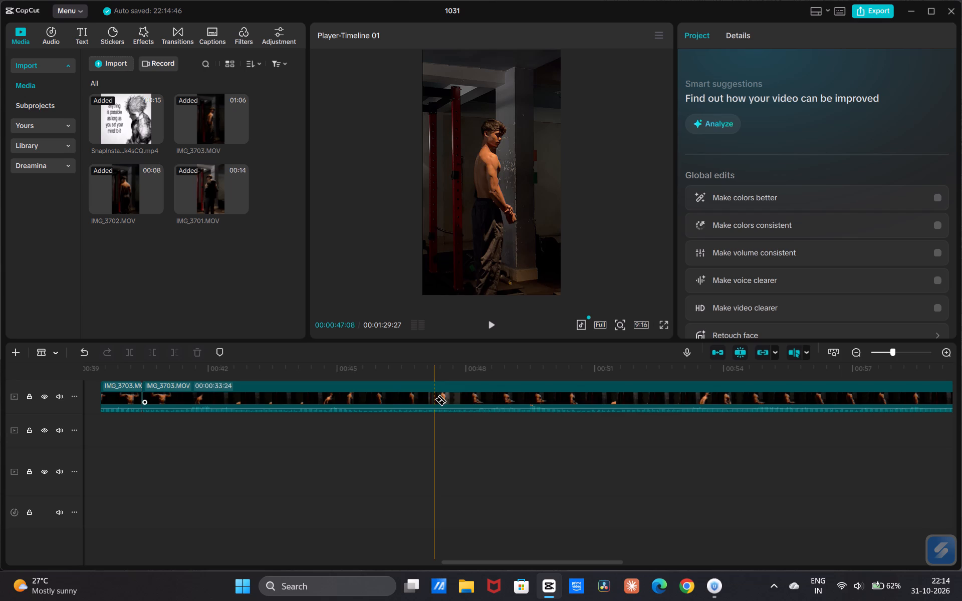
left_click(477, 401)
key("a")
Move the one-second side-pose piece directly behind the last IMG_3702 piece and trim its end to the next marker.
left_click(459, 403)
left_click_drag(459, 403, 346, 405)
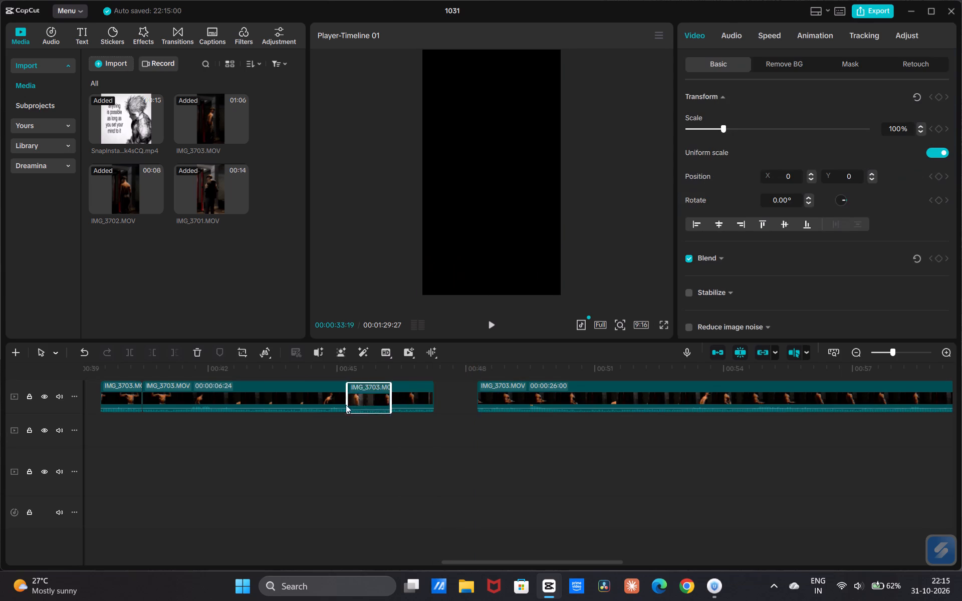
left_click_drag(346, 405, 44, 473)
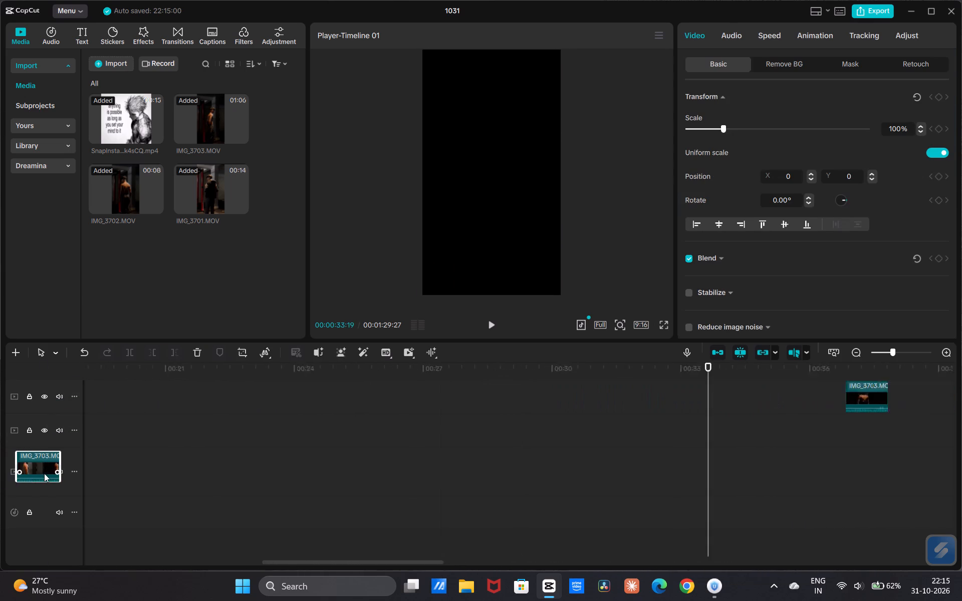
left_click_drag(44, 473, 156, 465)
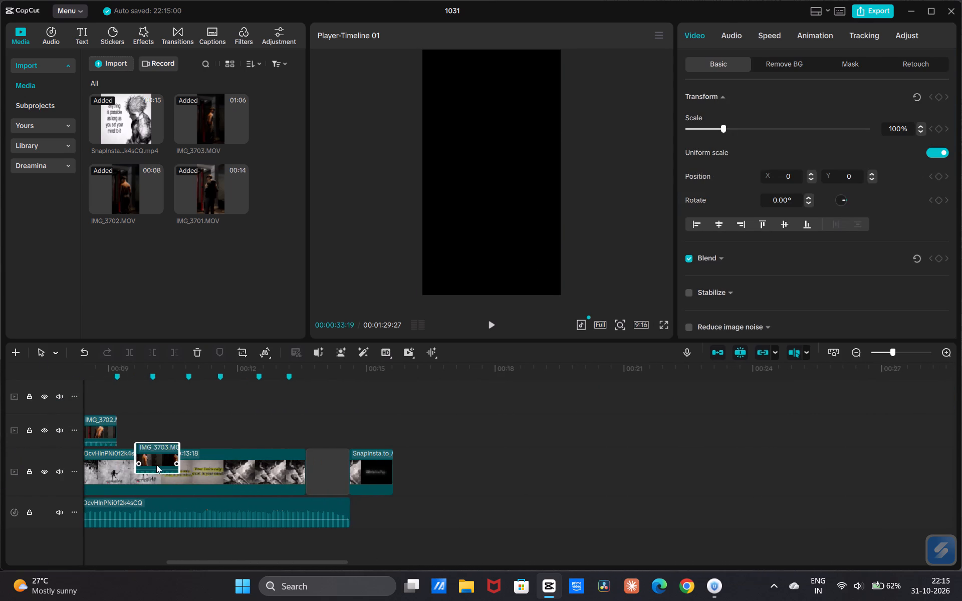
left_click_drag(156, 465, 141, 442)
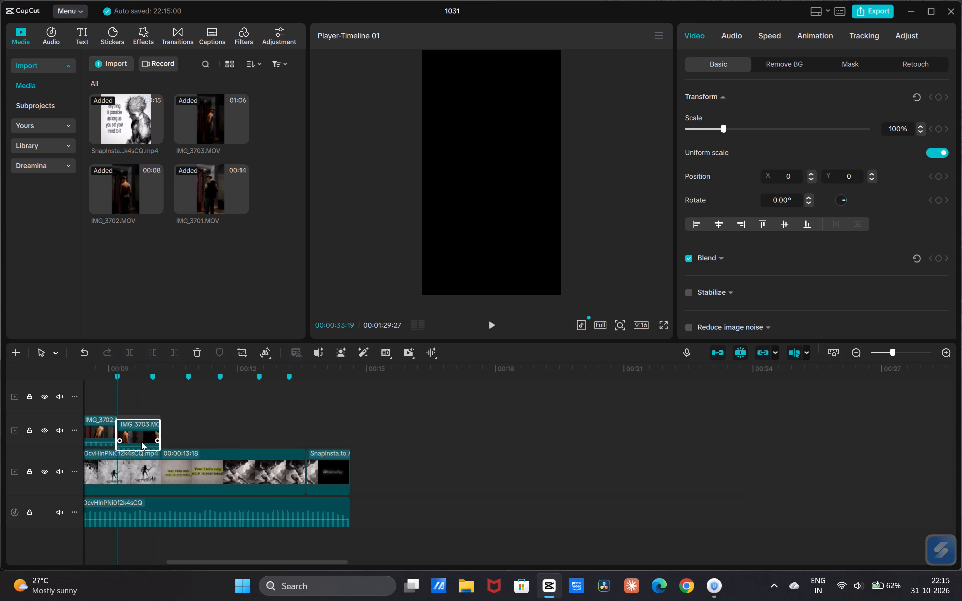
left_click_drag(159, 428, 152, 426)
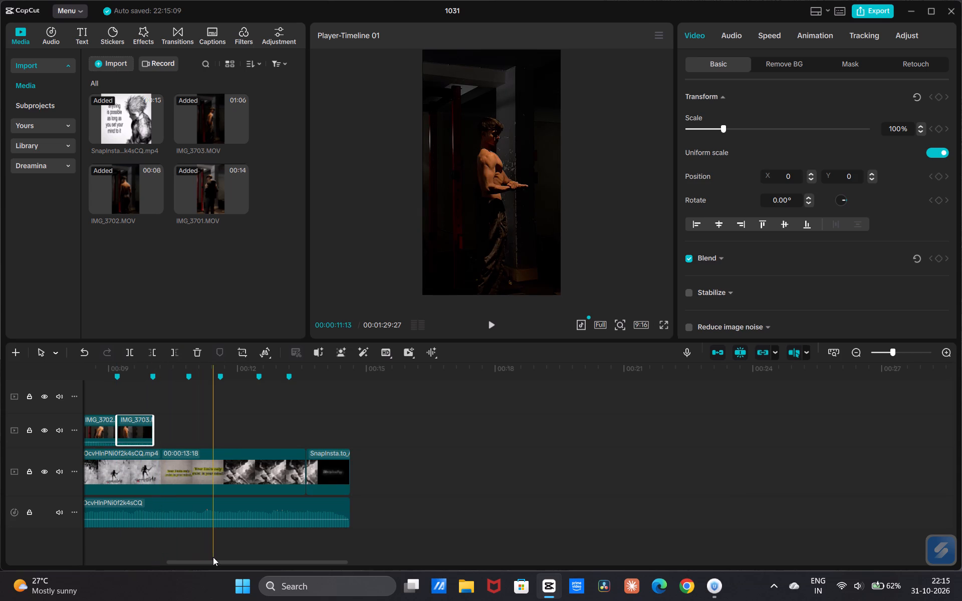
Move the isolated IMG_3703 piece from about 00:00:37 directly behind the side-pose piece and trim its end to the next marker.
left_click_drag(213, 560, 378, 549)
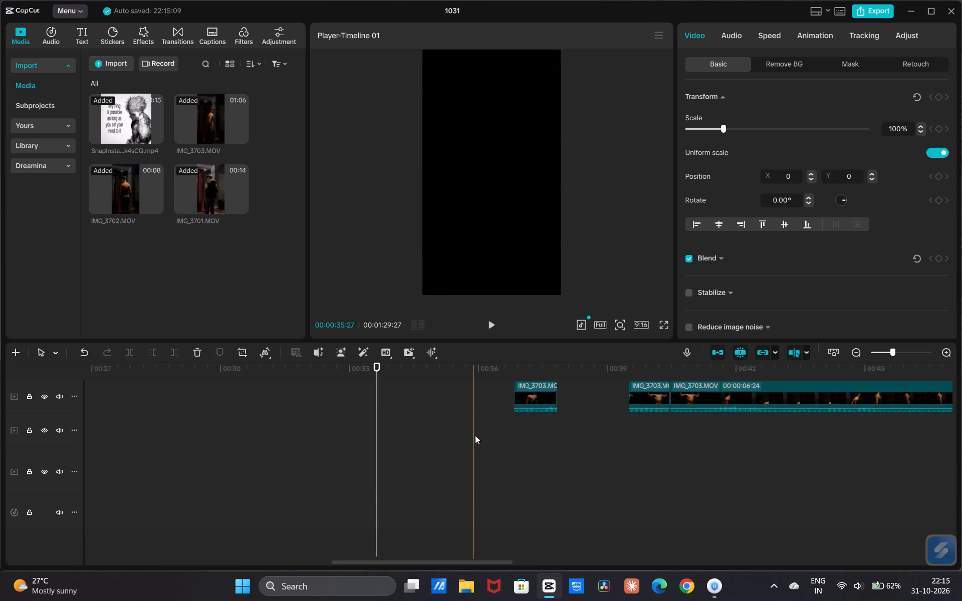
left_click_drag(538, 393, 0, 464)
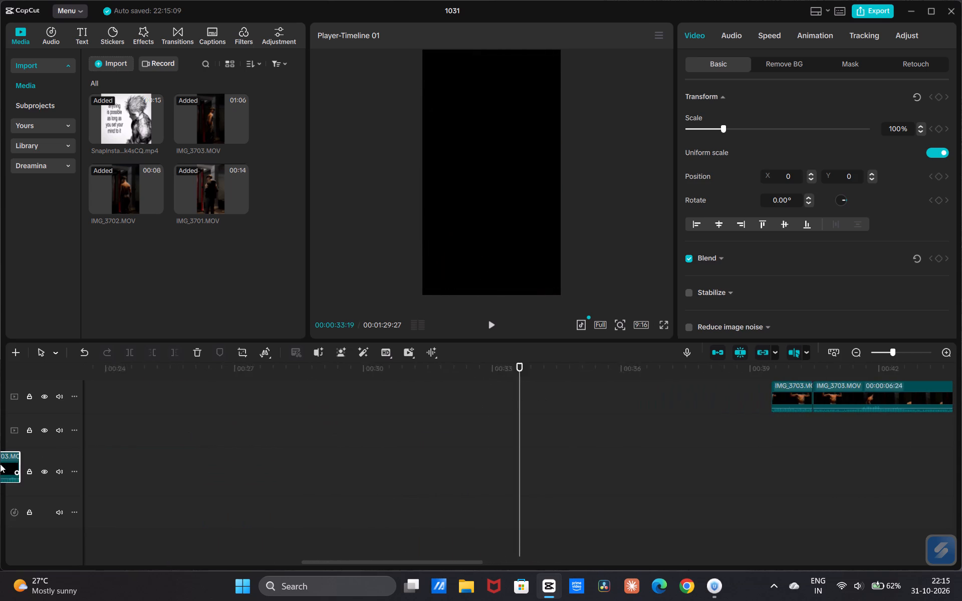
left_click_drag(0, 464, 285, 429)
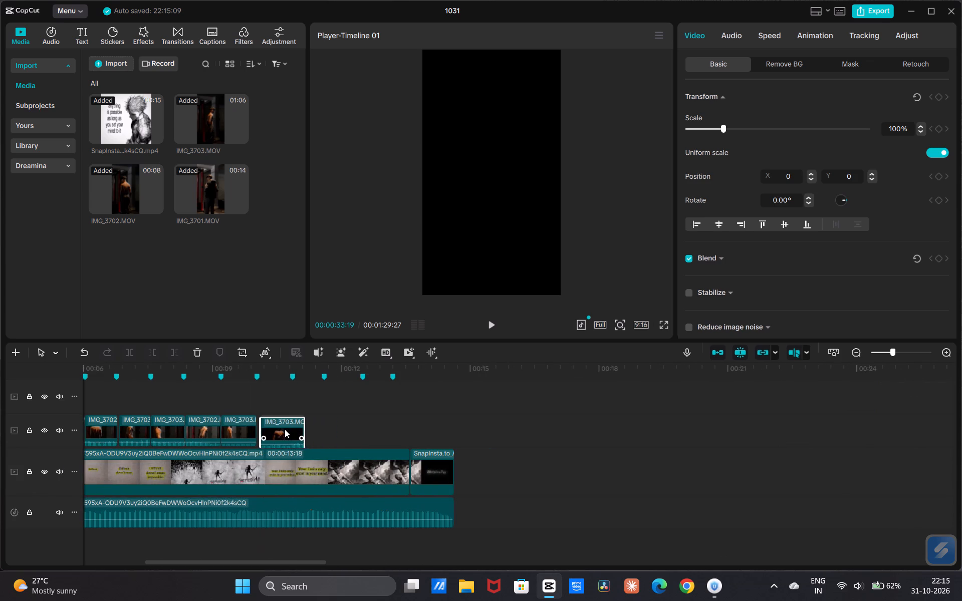
left_click_drag(285, 429, 281, 428)
left_click_drag(299, 426, 292, 427)
Move the double-biceps IMG_3703 piece from 00:00:39:15 directly behind the last trimmed IMG_3703 piece at the marker.
left_click_drag(302, 560, 461, 562)
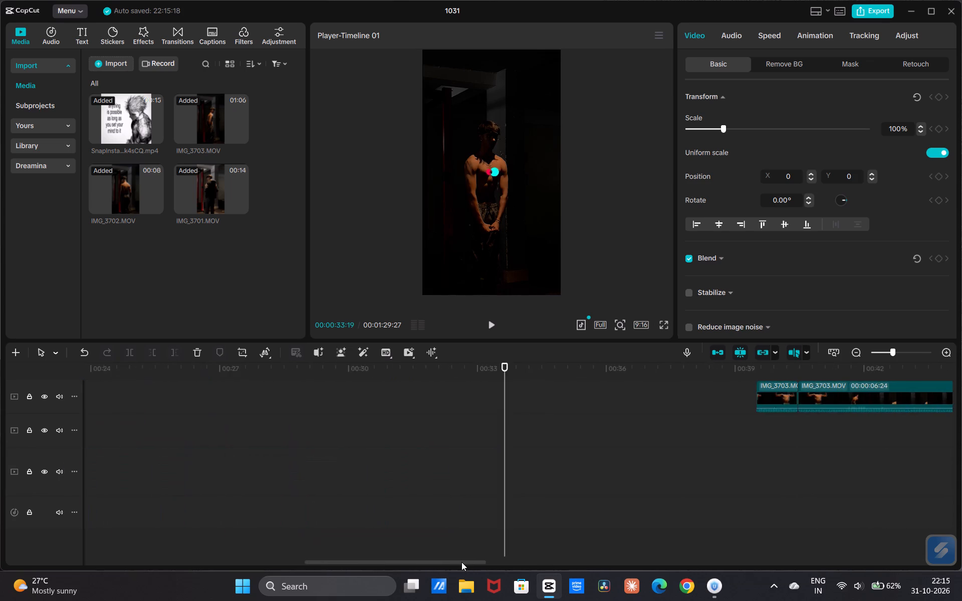
left_click_drag(461, 562, 500, 561)
left_click_drag(592, 398, 32, 447)
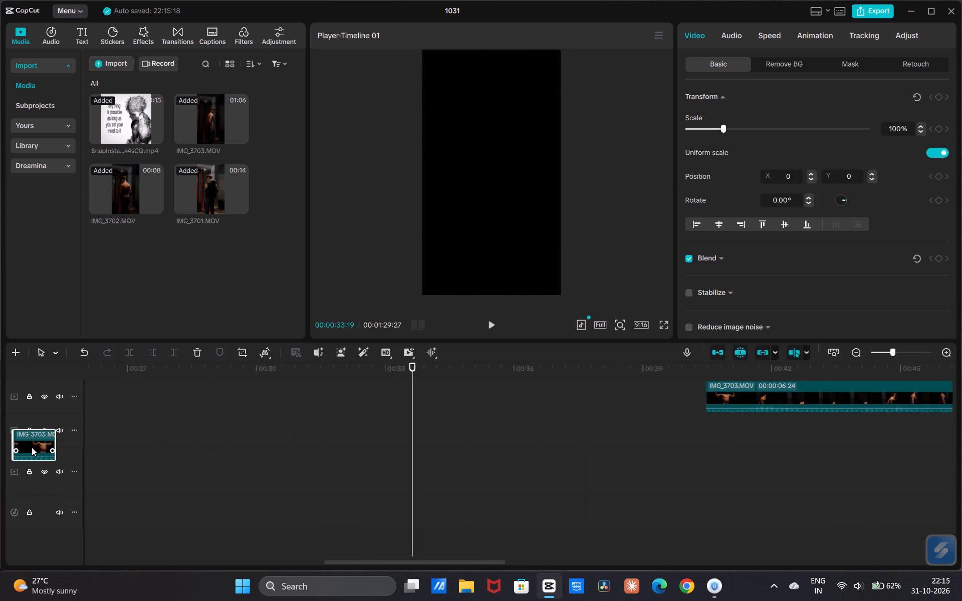
left_click_drag(32, 447, 288, 443)
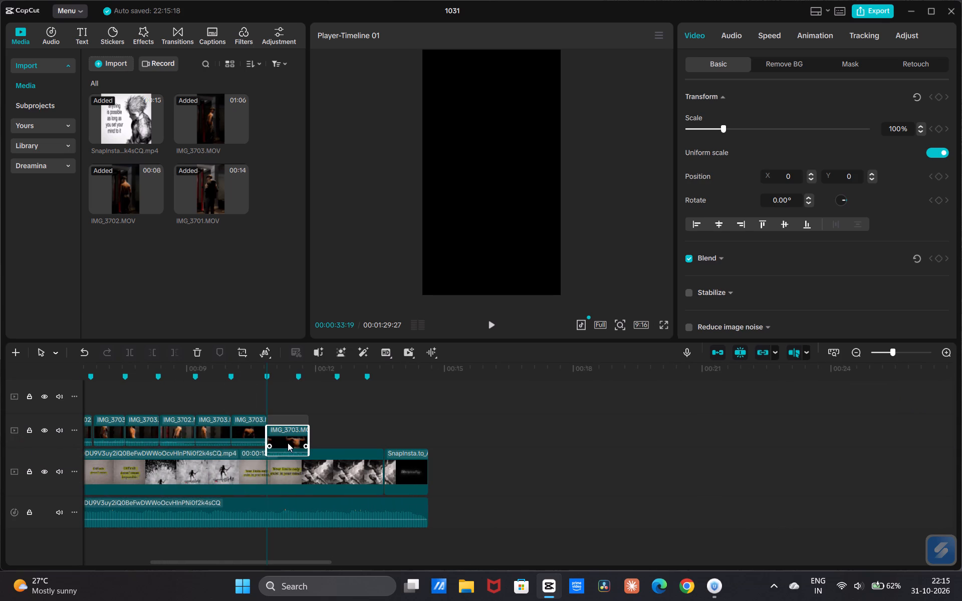
Seat the double-biceps IMG_3703 piece directly behind the previous piece and trim its end to the next marker.
left_click_drag(288, 443, 286, 431)
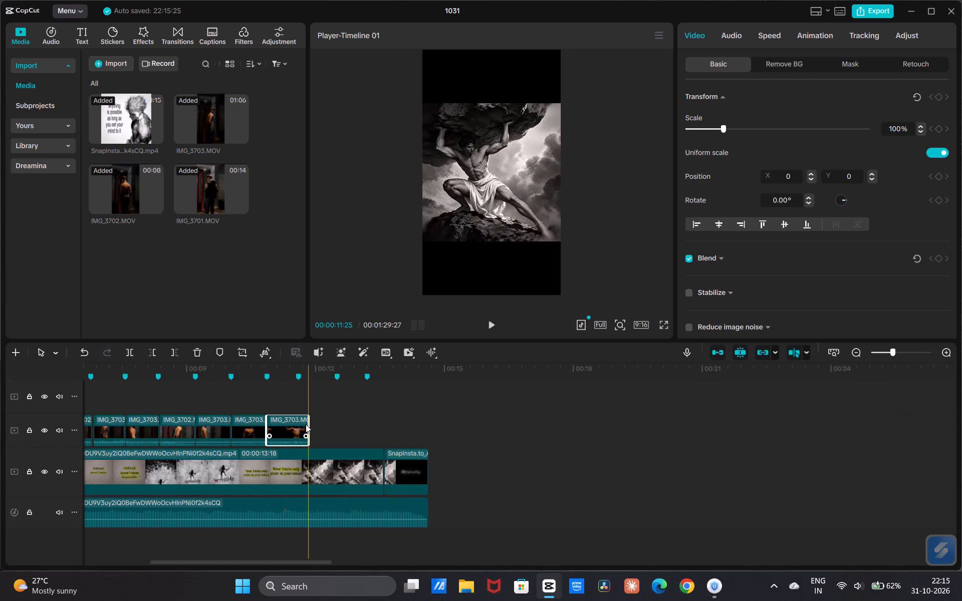
left_click_drag(308, 425, 296, 430)
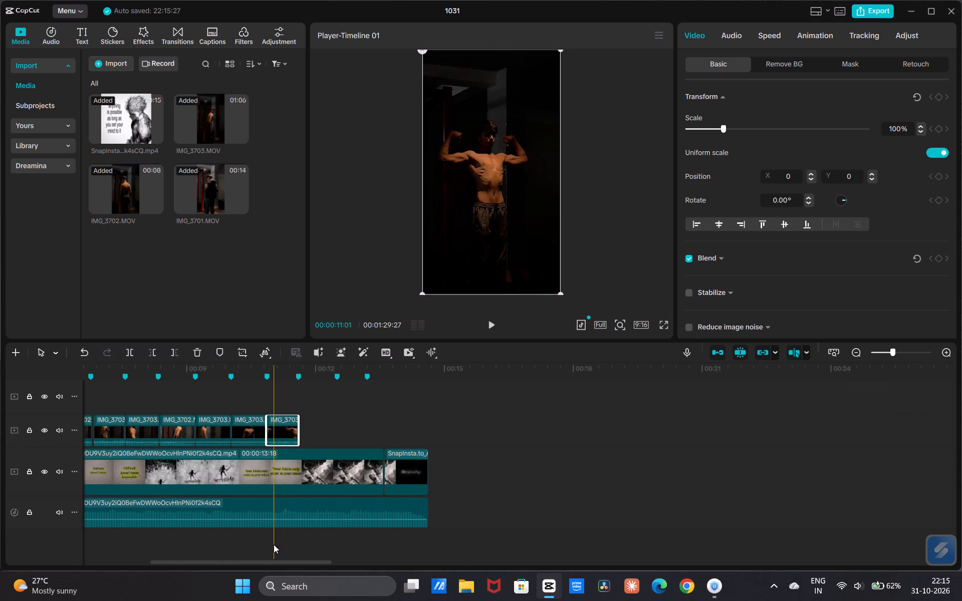
Split the remaining IMG_3703 clip at about 00:00:55:21 and 00:00:56:19 to isolate a short back-turned pose.
left_click_drag(270, 562, 635, 559)
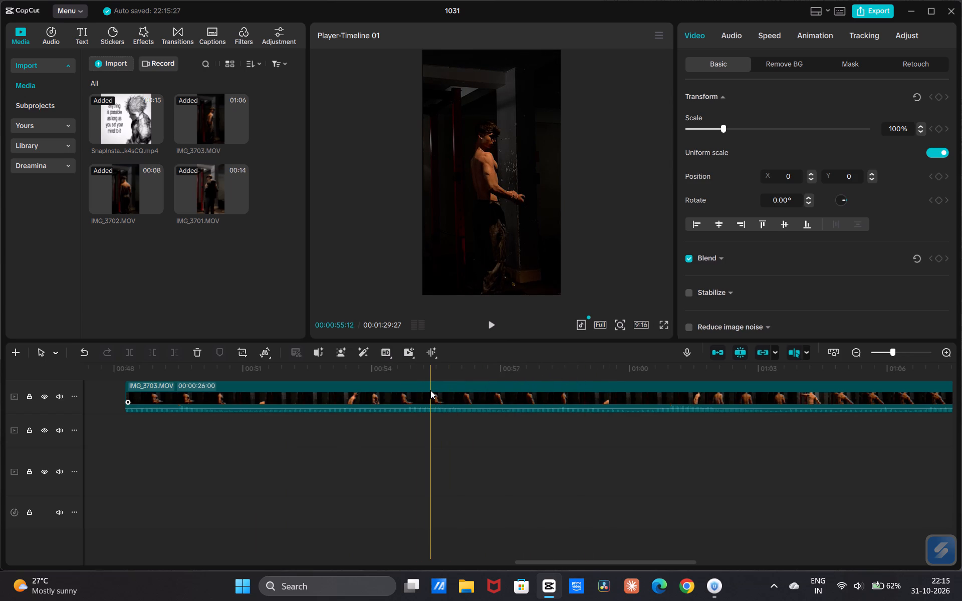
key("b")
left_click(444, 392)
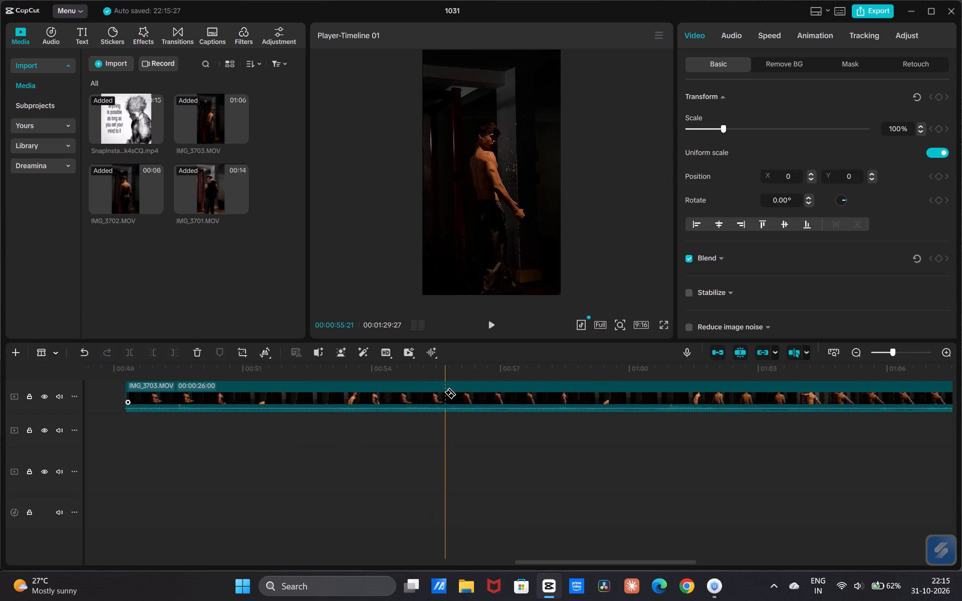
left_click(485, 399)
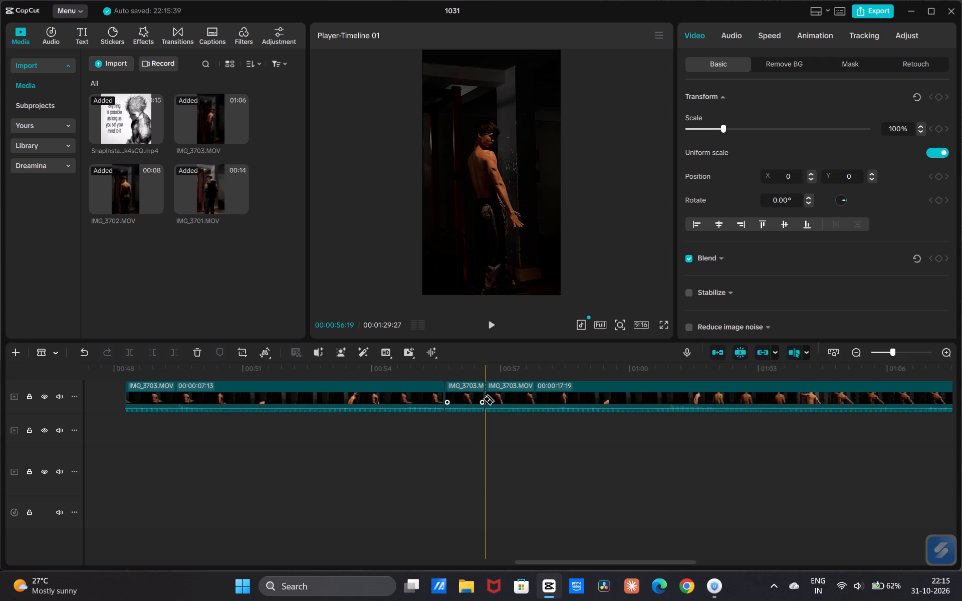
Move the isolated back-turned piece directly behind the double-biceps piece and trim its end to the next marker.
key("a")
left_click_drag(475, 399, 9, 434)
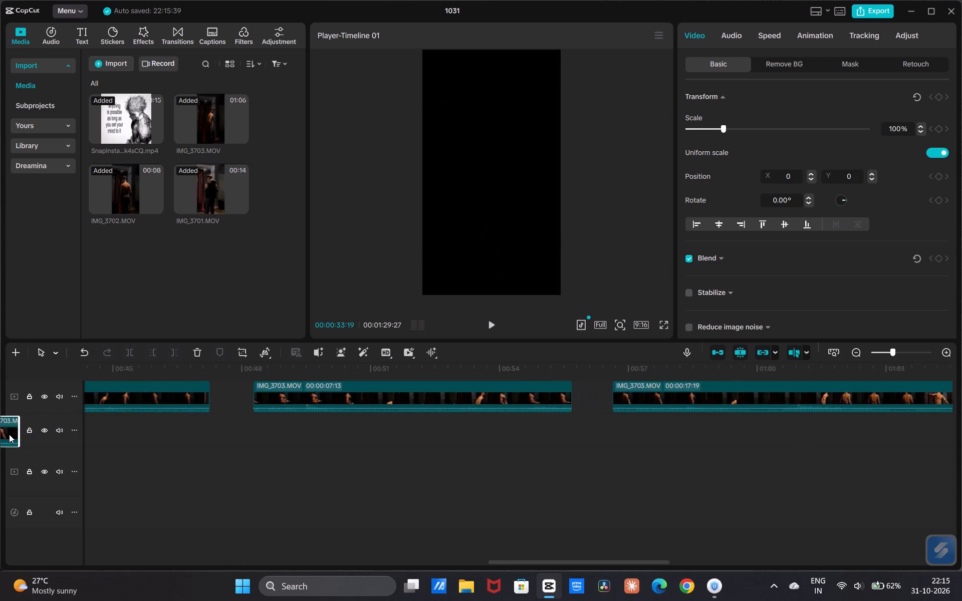
left_click_drag(9, 434, 105, 448)
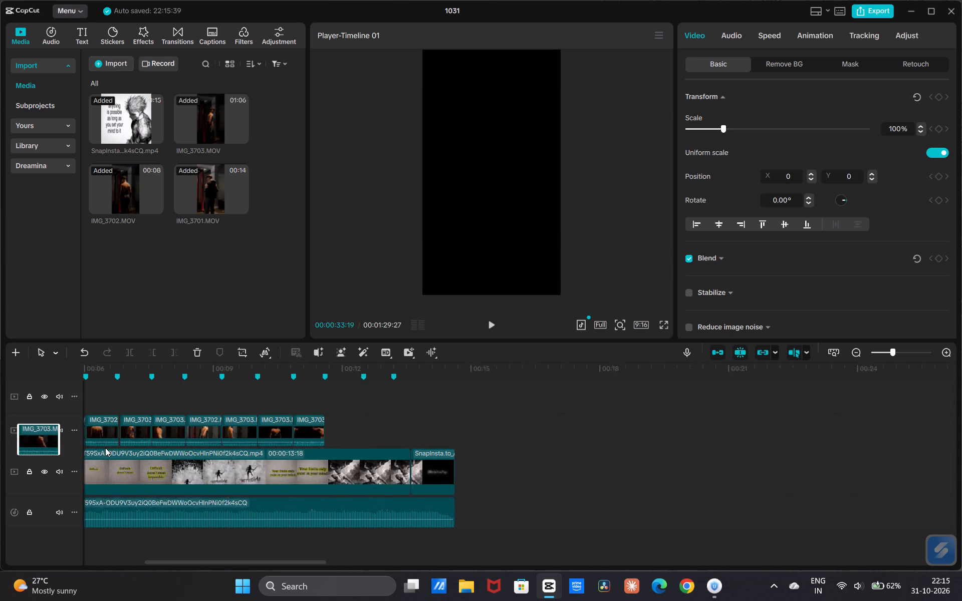
left_click_drag(105, 448, 434, 434)
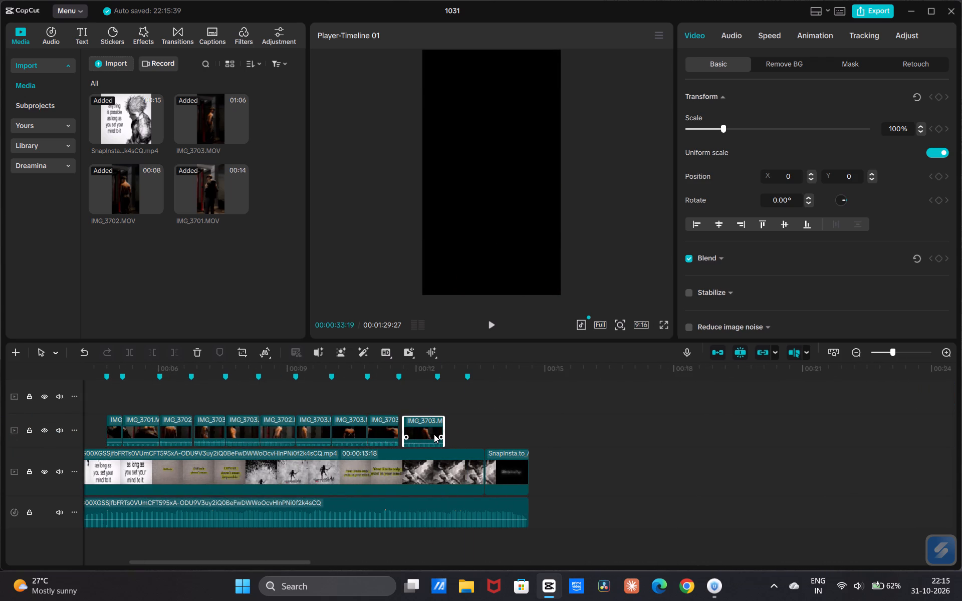
left_click_drag(434, 434, 431, 434)
left_click_drag(440, 431, 436, 432)
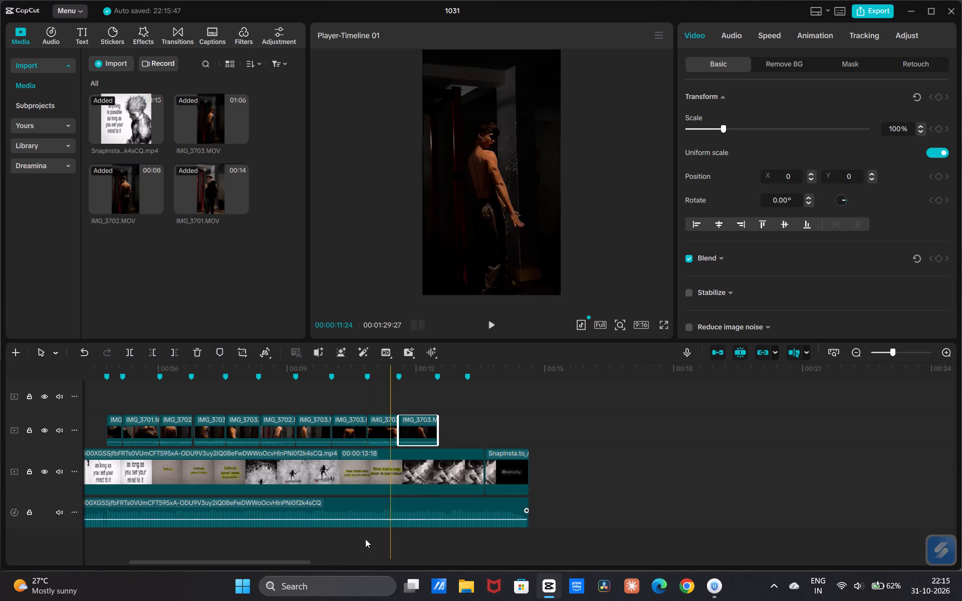
Delete the unused IMG_3702 and IMG_3701 remainders from the far end of the timeline.
left_click_drag(304, 560, 854, 580)
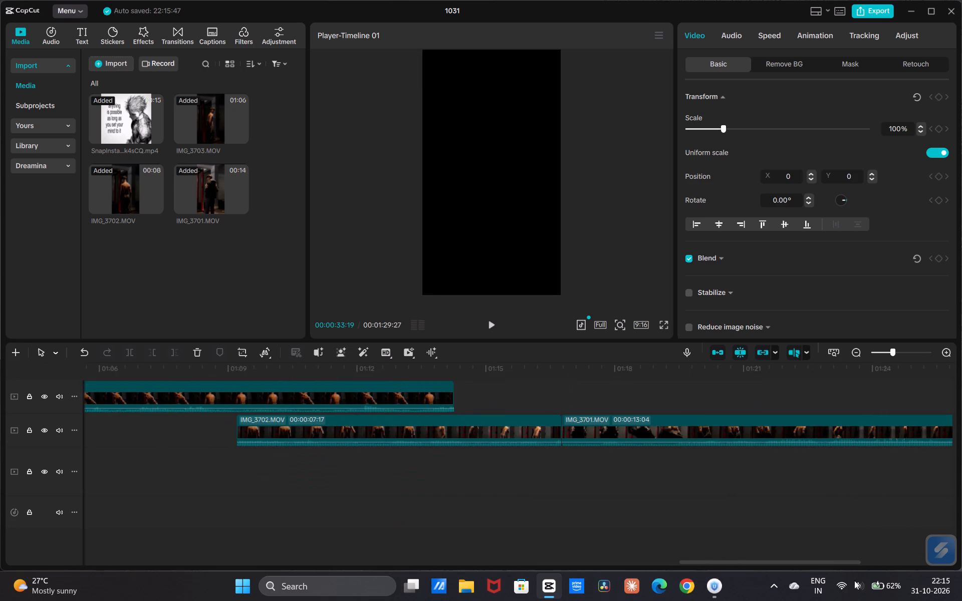
left_click_drag(854, 580, 853, 580)
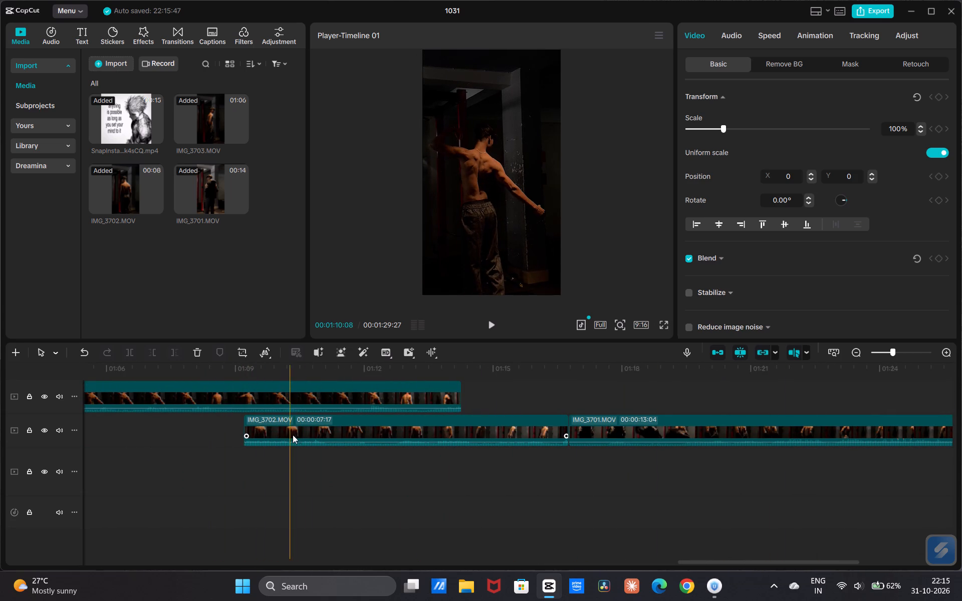
left_click(358, 443)
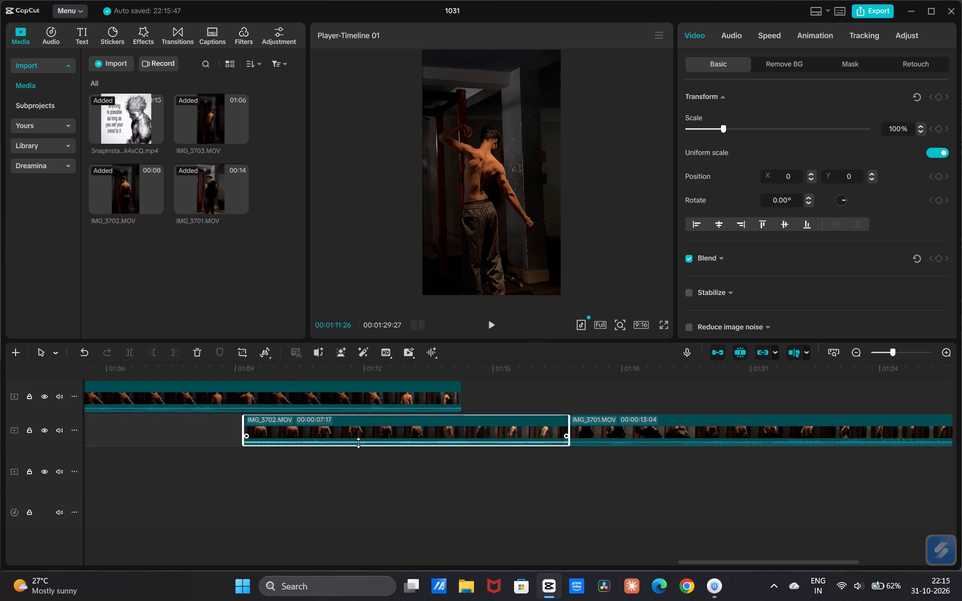
key("BackSpace")
left_click(595, 426)
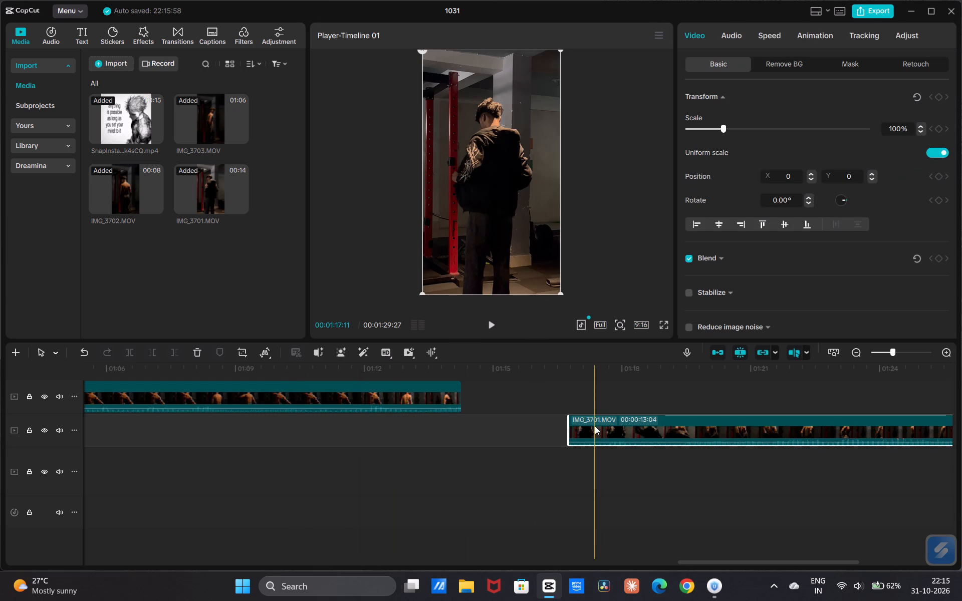
key("BackSpace")
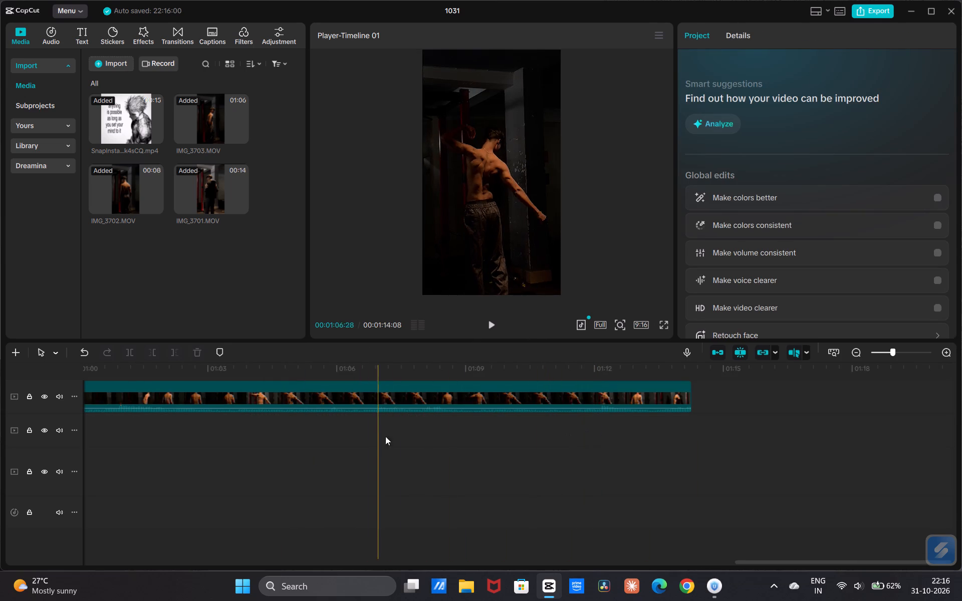
Isolate the outstretched-arm back pose in IMG_3703 between about 00:01:10 and 00:01:11:08, deleting the remainders after and before it.
left_click(510, 409)
key("b")
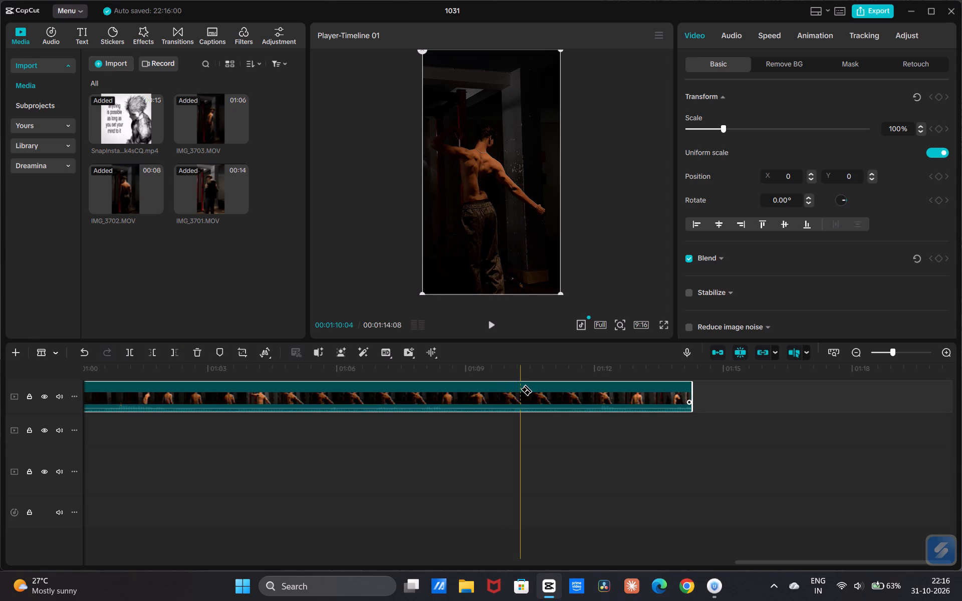
left_click(515, 389)
left_click(564, 392)
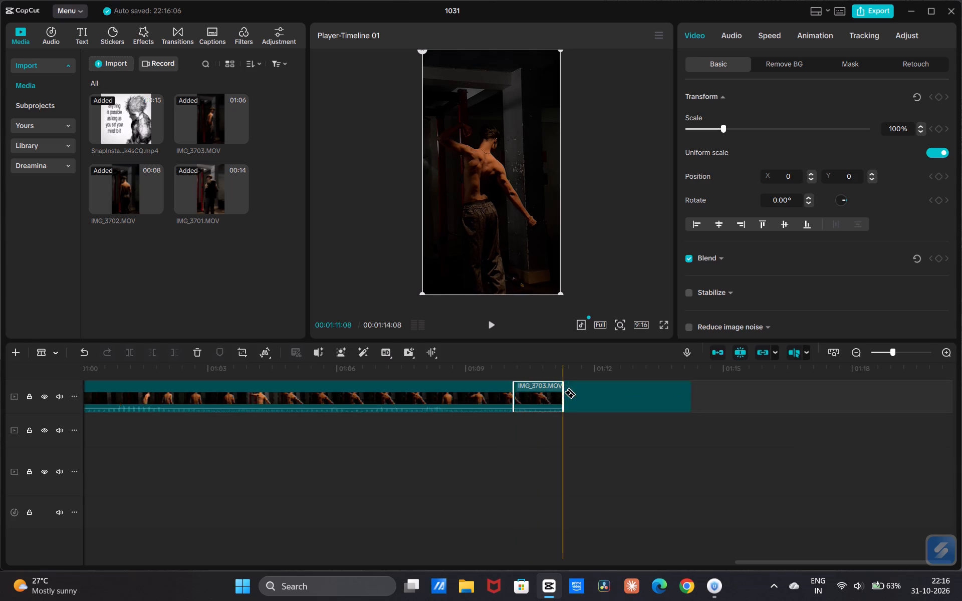
key("BackSpace")
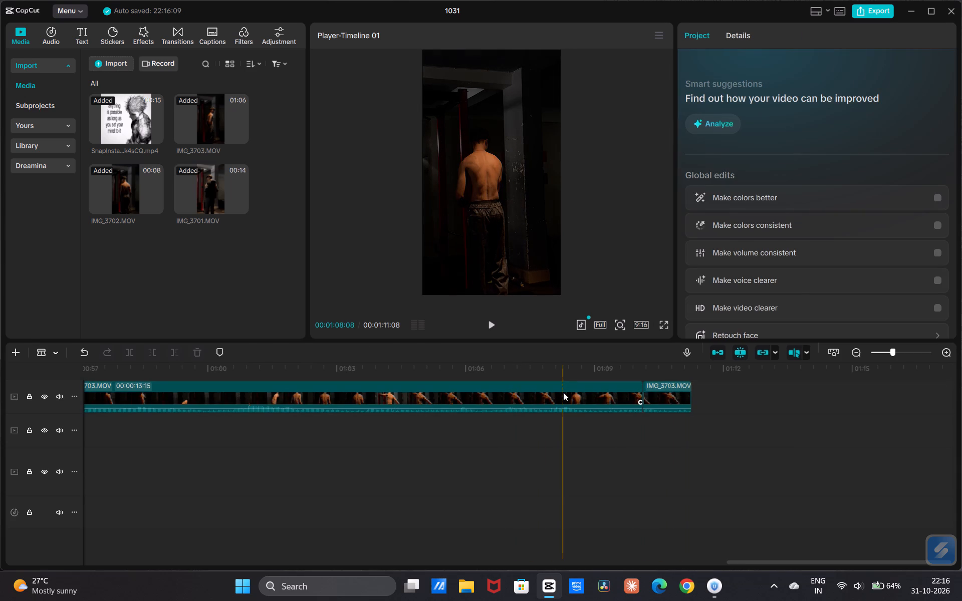
left_click(561, 393)
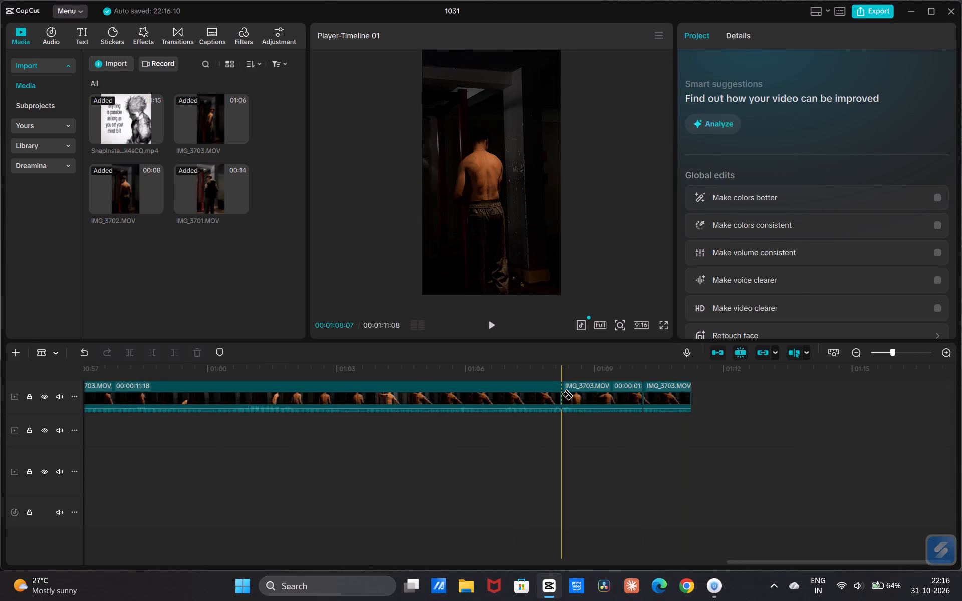
key("ctrl+z")
key("a")
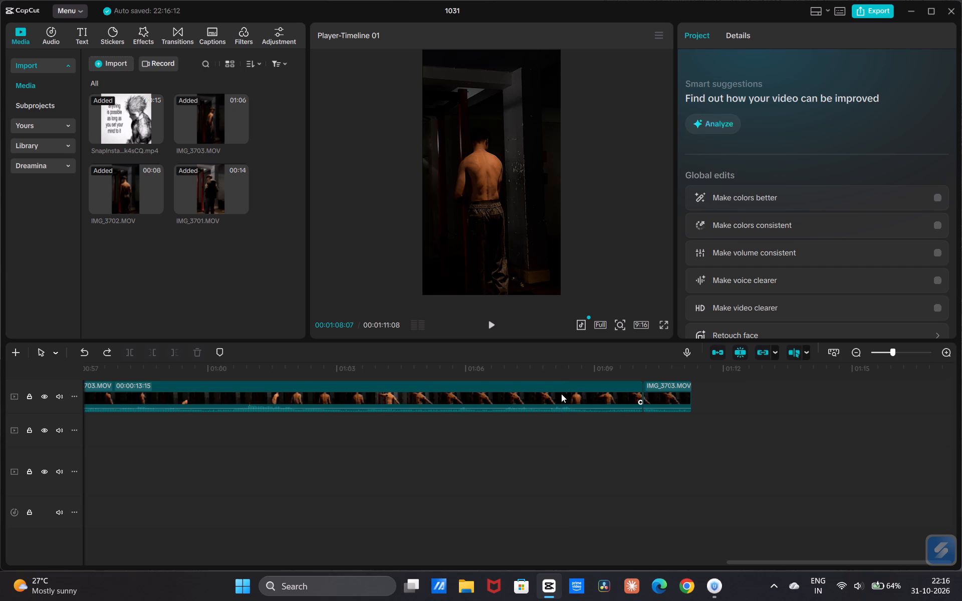
left_click(561, 394)
key("BackSpace")
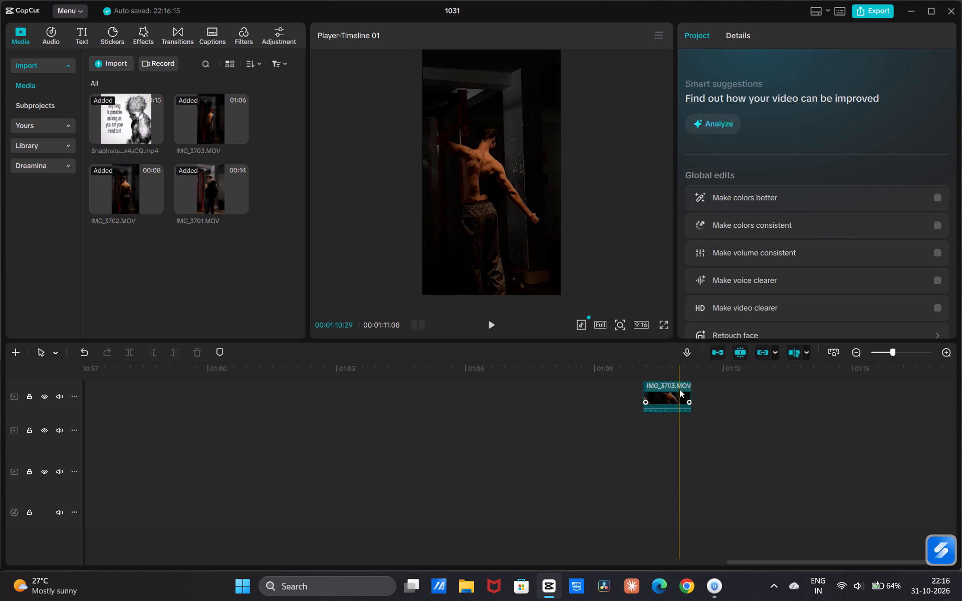
Move the outstretched-arm piece directly behind the last IMG_3703 piece and trim its end to where the main reference clip ends.
left_click_drag(678, 392, 23, 469)
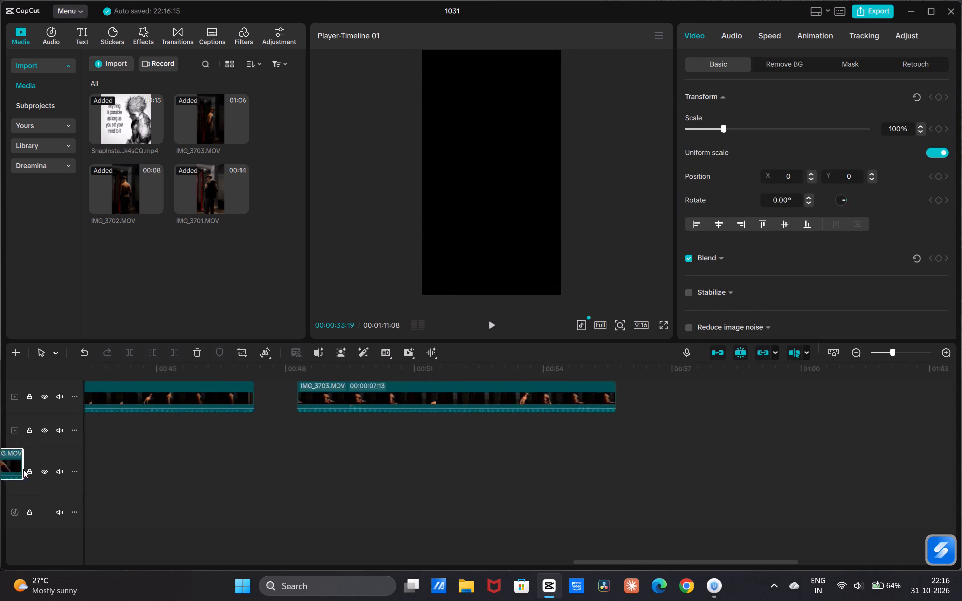
left_click_drag(23, 469, 651, 463)
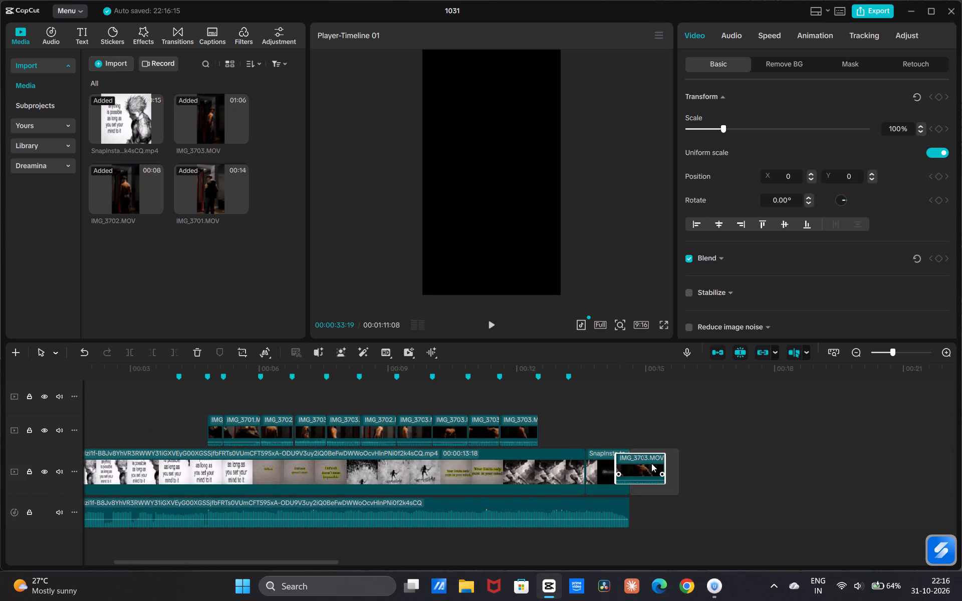
left_click_drag(651, 463, 574, 429)
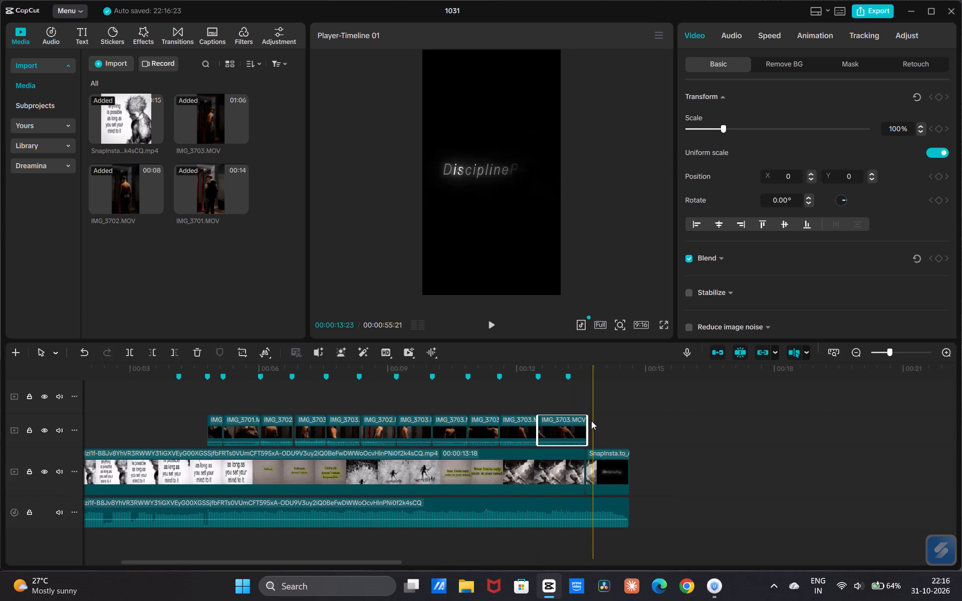
left_click_drag(588, 421, 569, 437)
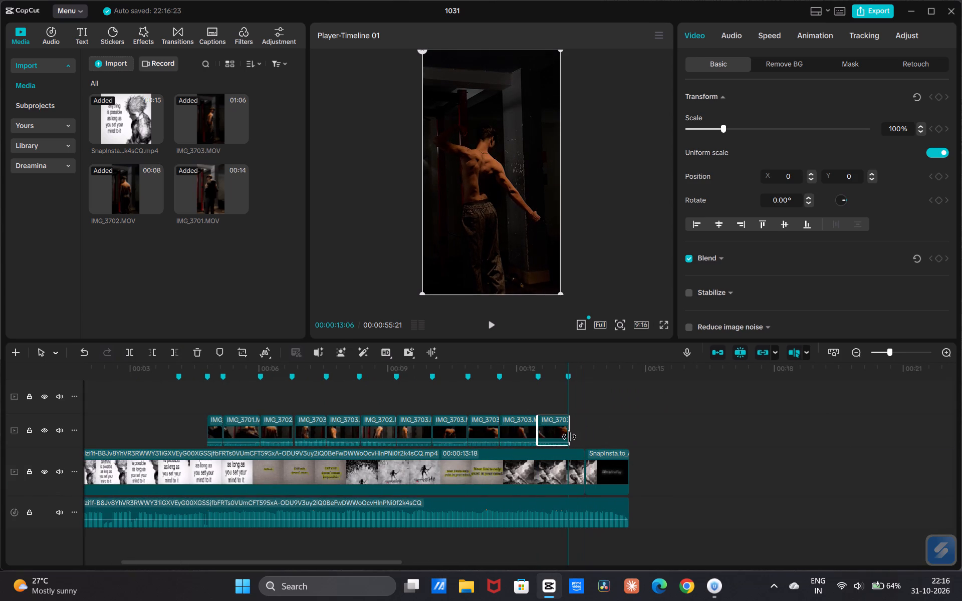
left_click_drag(569, 437, 580, 440)
Delete the two leftover IMG_3703 pieces starting at about 00:00:40 and 00:00:48.
left_click_drag(391, 562, 819, 600)
left_click(830, 387)
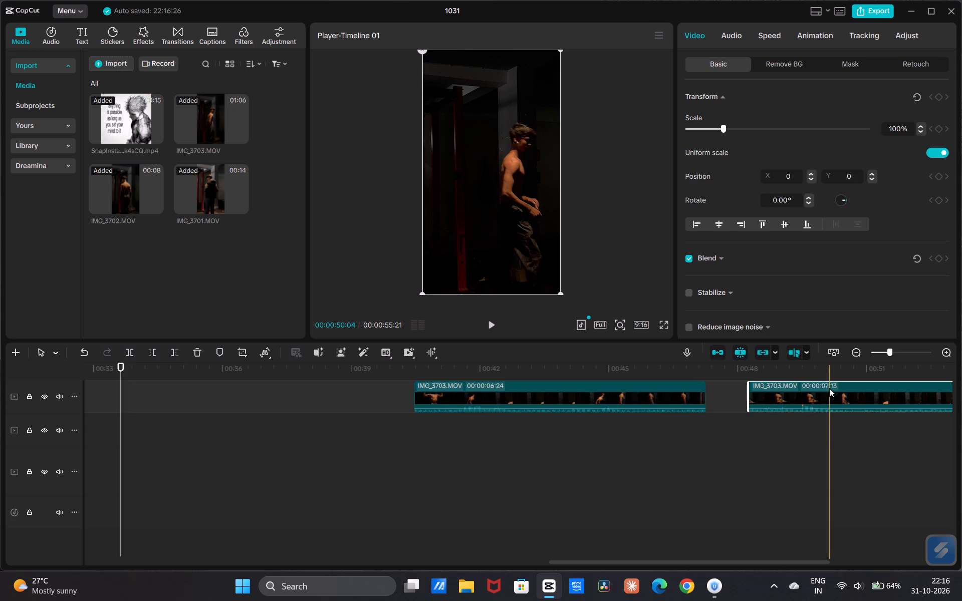
key("BackSpace")
left_click(645, 387)
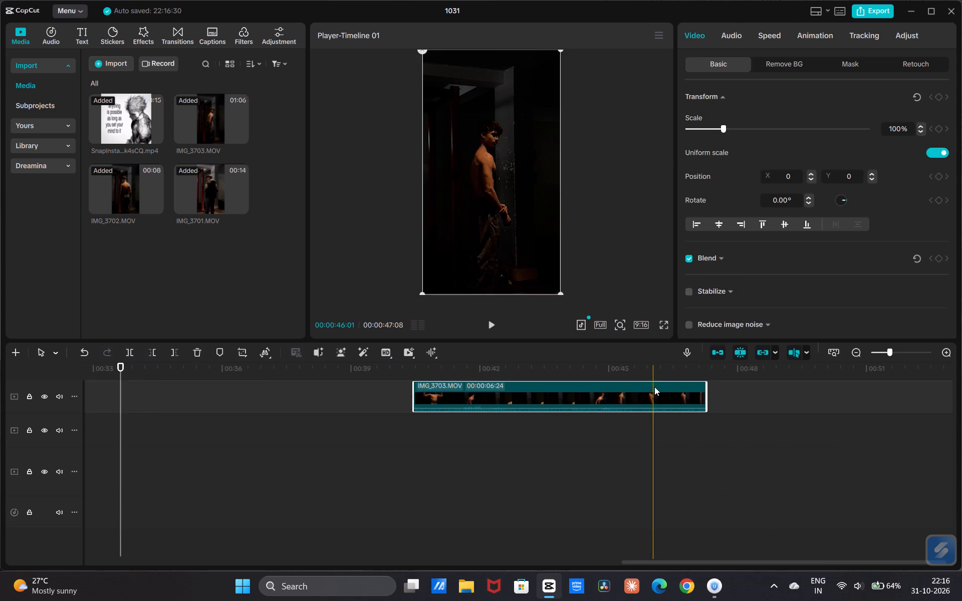
key("BackSpace")
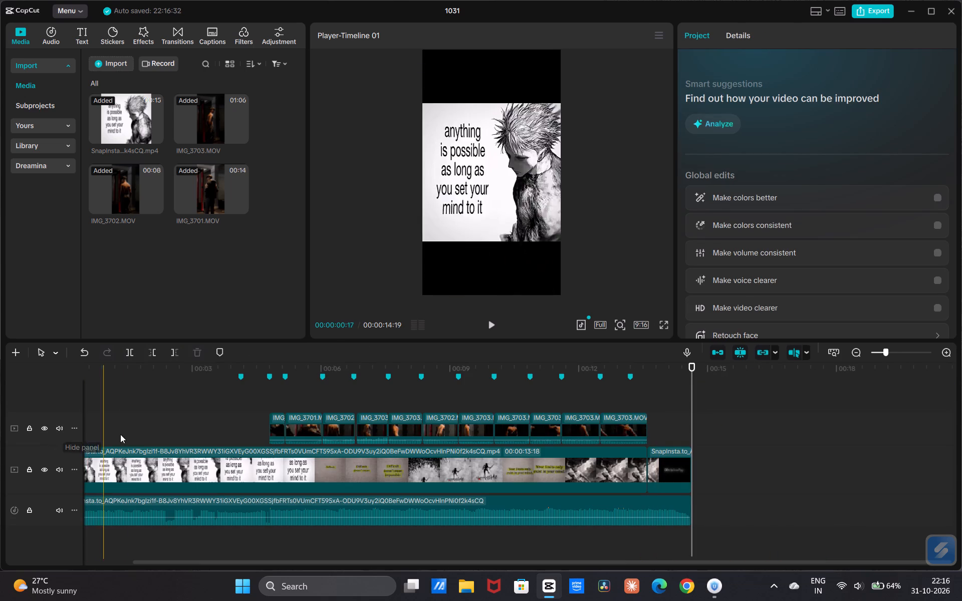
Play the edit from the start and replay the opening IMG_3701 shots to check their timing against the markers.
left_click_drag(238, 561, 136, 565)
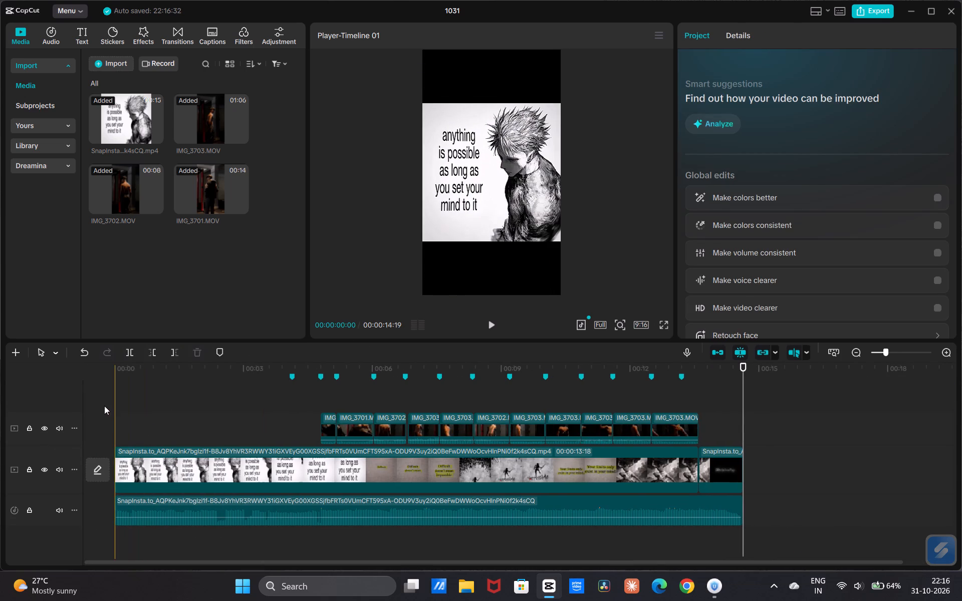
left_click(104, 406)
type("v")
key("space")
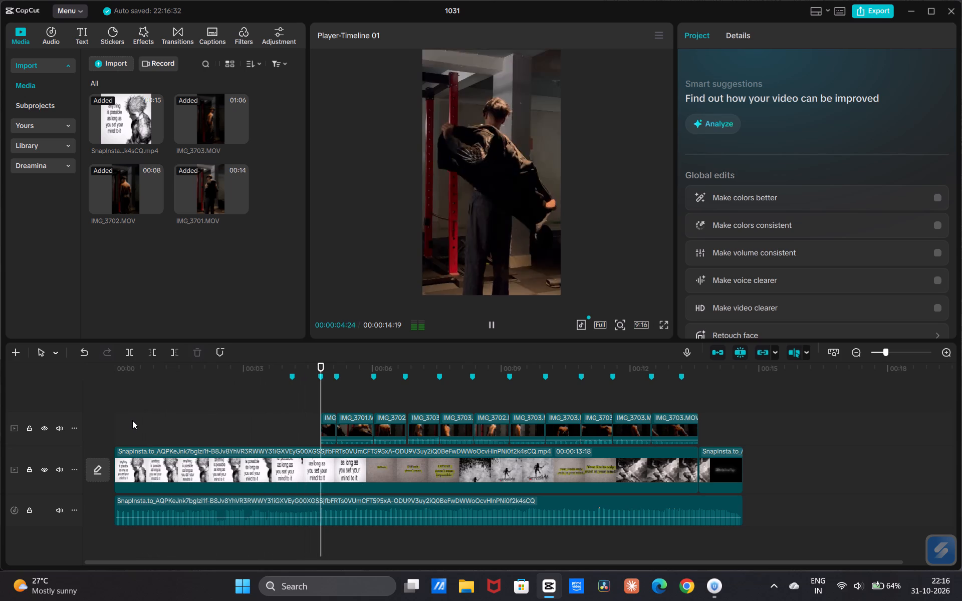
key("space")
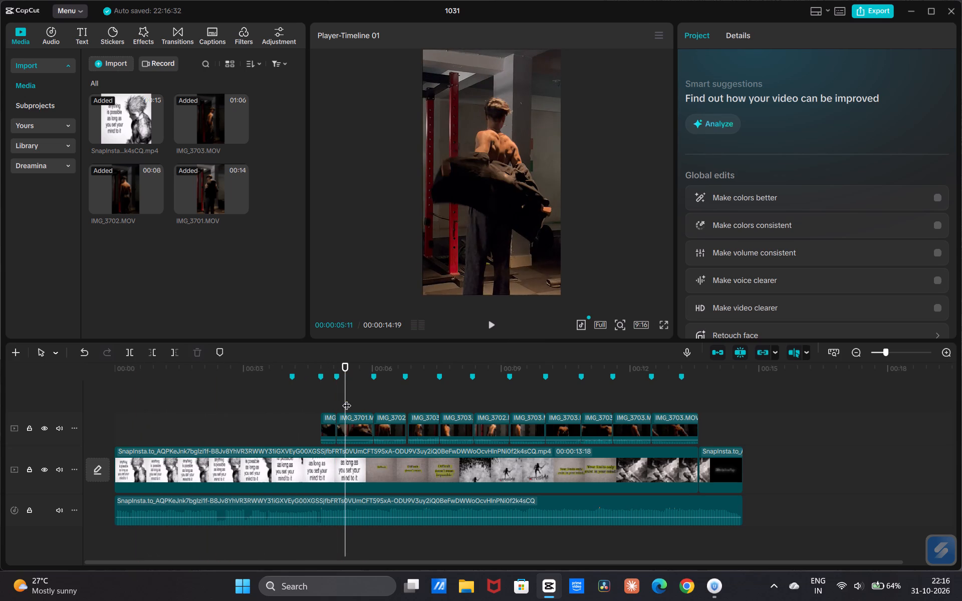
left_click_drag(347, 399, 320, 418)
key("space")
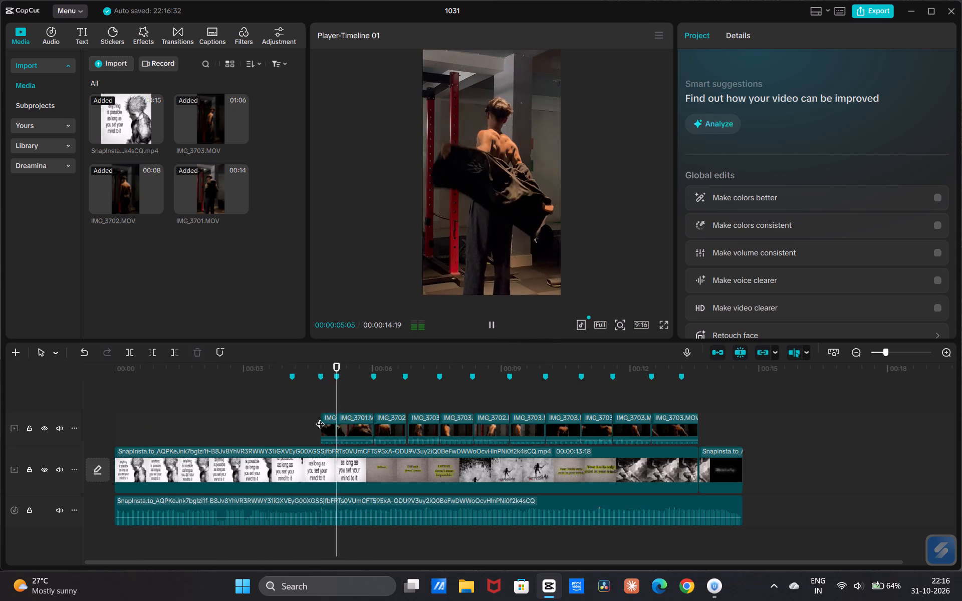
key("space")
Search the In animations for "zoom in" with the second IMG_3701 clip at 00:00:05:05 selected.
left_click(340, 402)
left_click(342, 420)
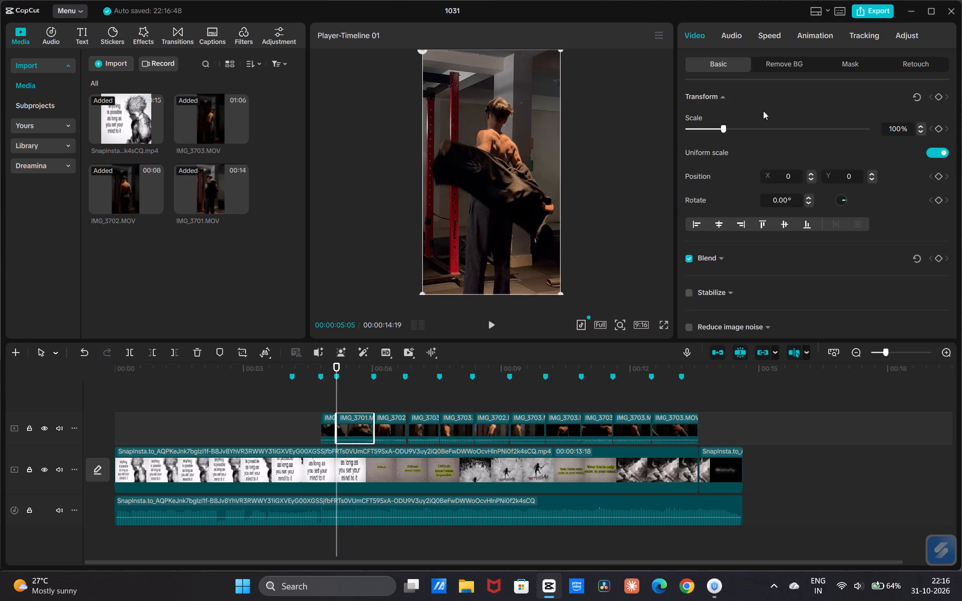
left_click(813, 35)
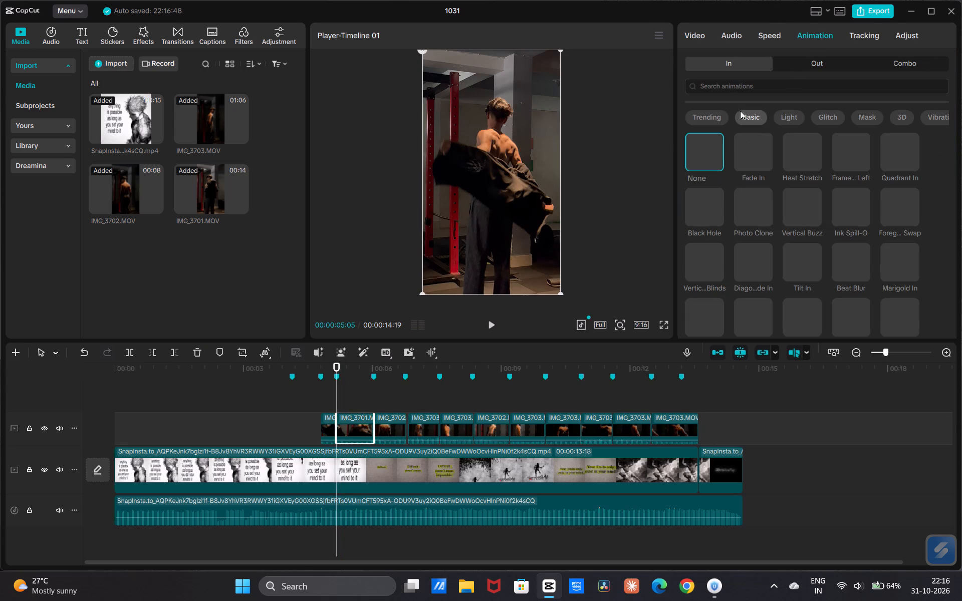
left_click(741, 87)
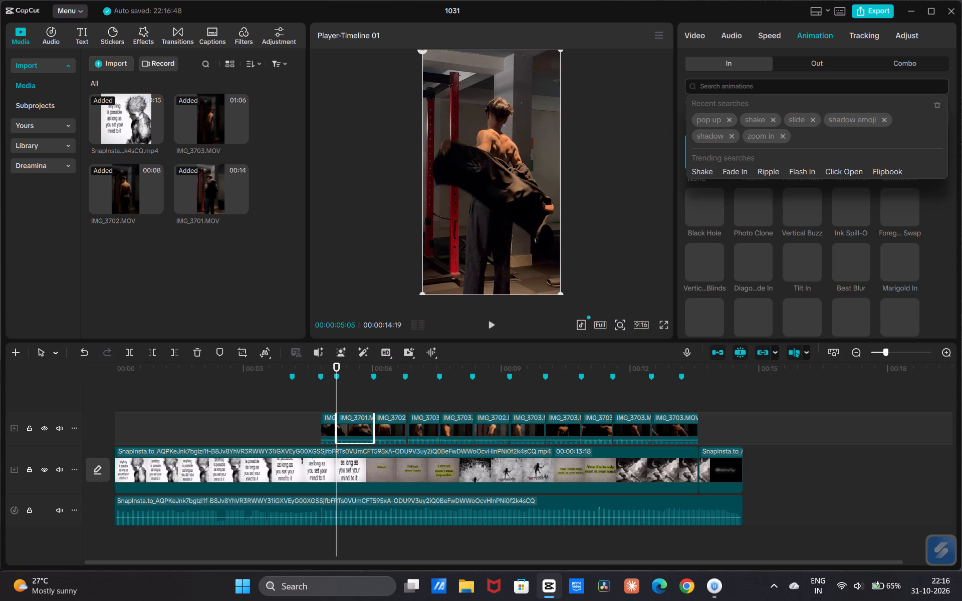
left_click(773, 130)
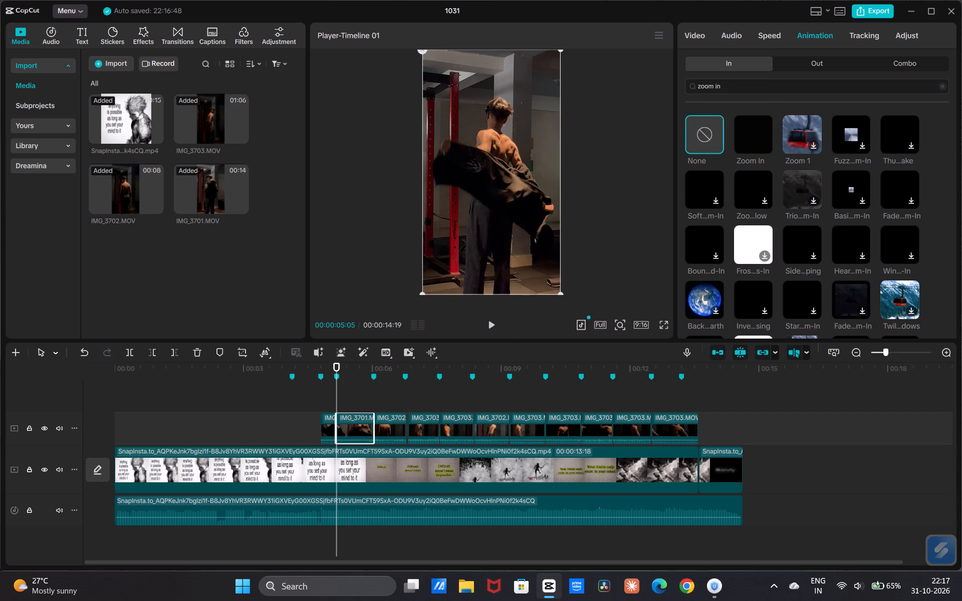
Keyframe the second IMG_3701 clip's transform from 100% scale at 00:00:05:05 to 130% at 00:00:05:28 and play back the zoom.
left_click(705, 33)
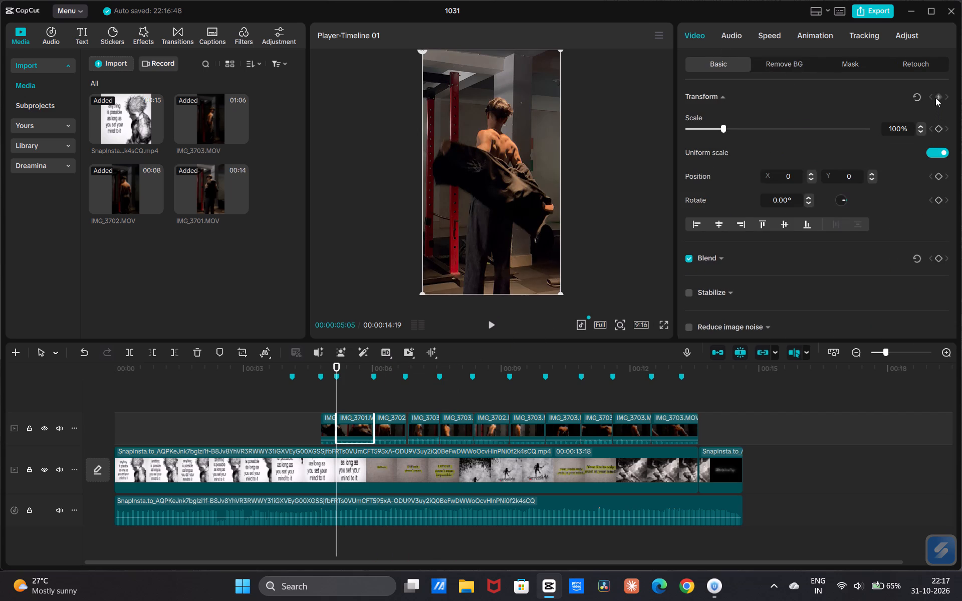
left_click(935, 95)
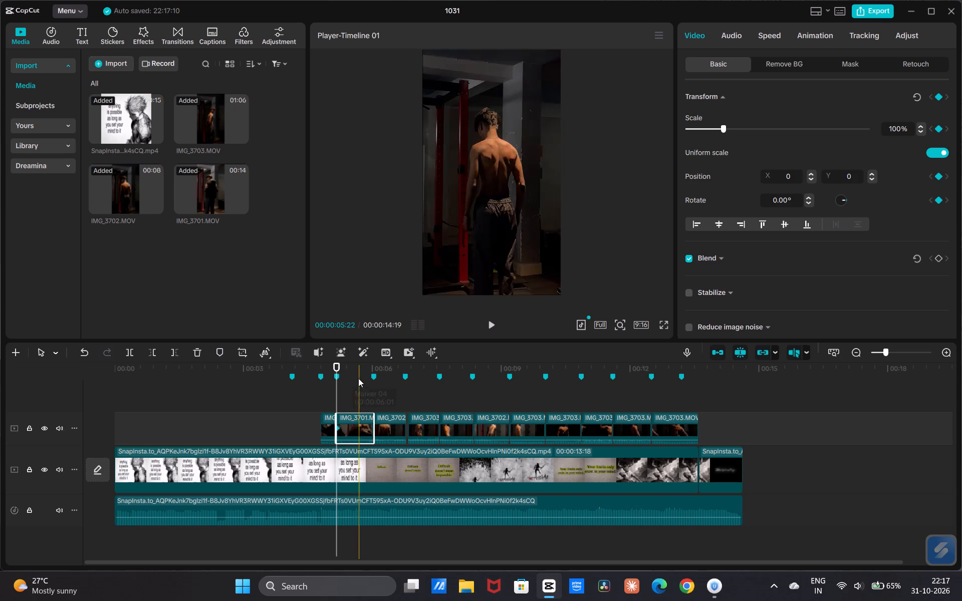
left_click_drag(339, 383, 372, 406)
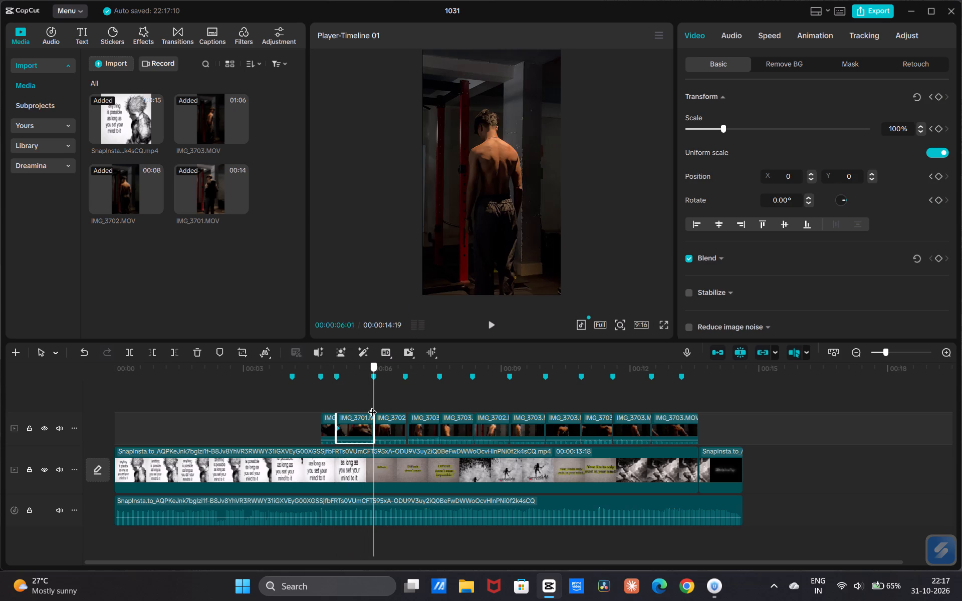
left_click_drag(372, 406, 365, 379)
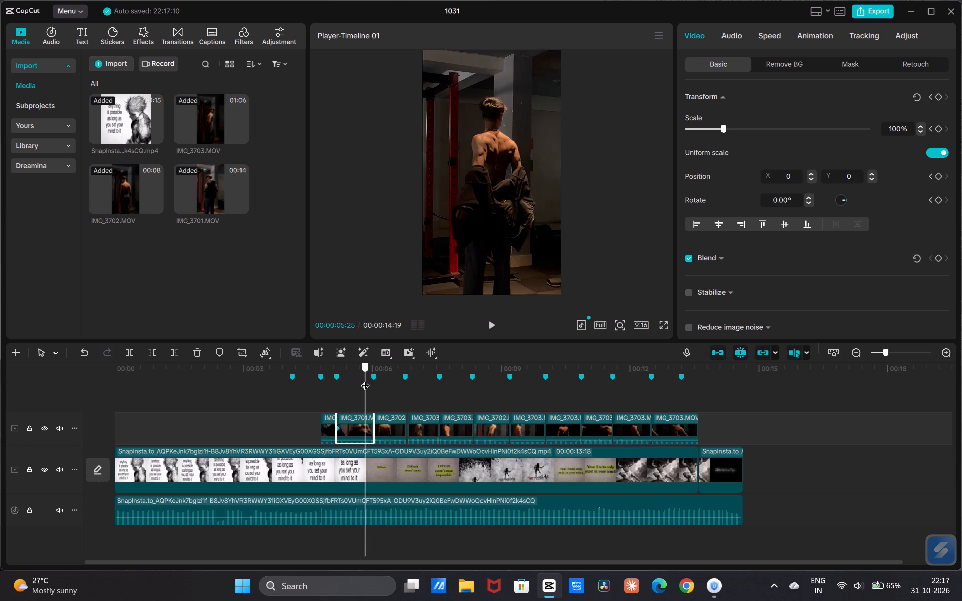
left_click_drag(365, 379, 369, 382)
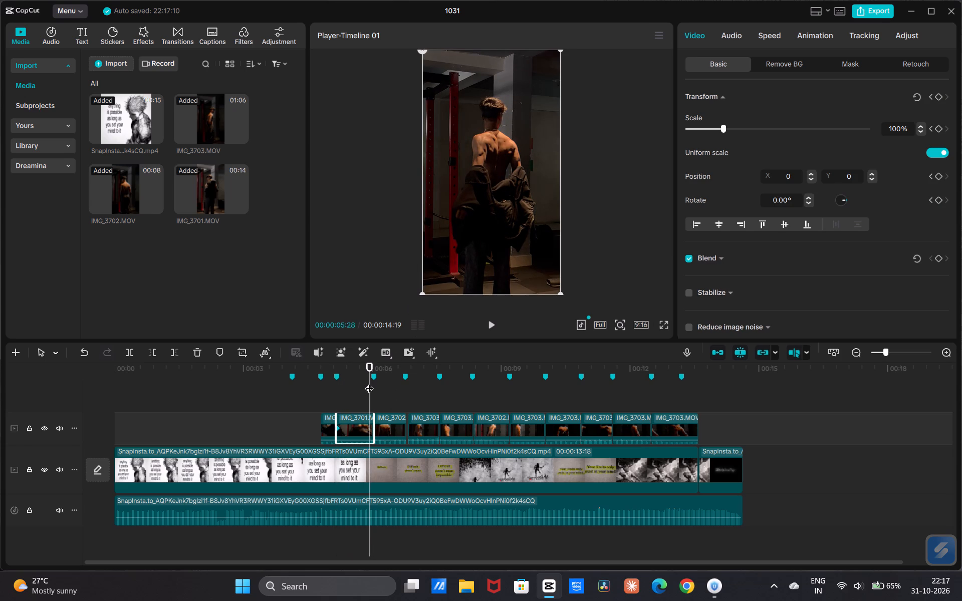
left_click(934, 92)
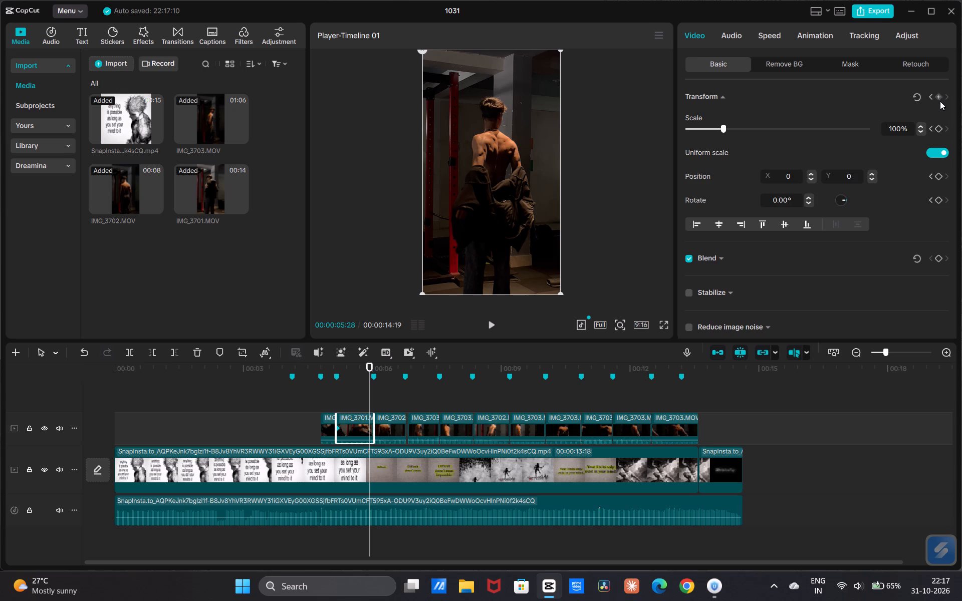
left_click(936, 96)
left_click(920, 126)
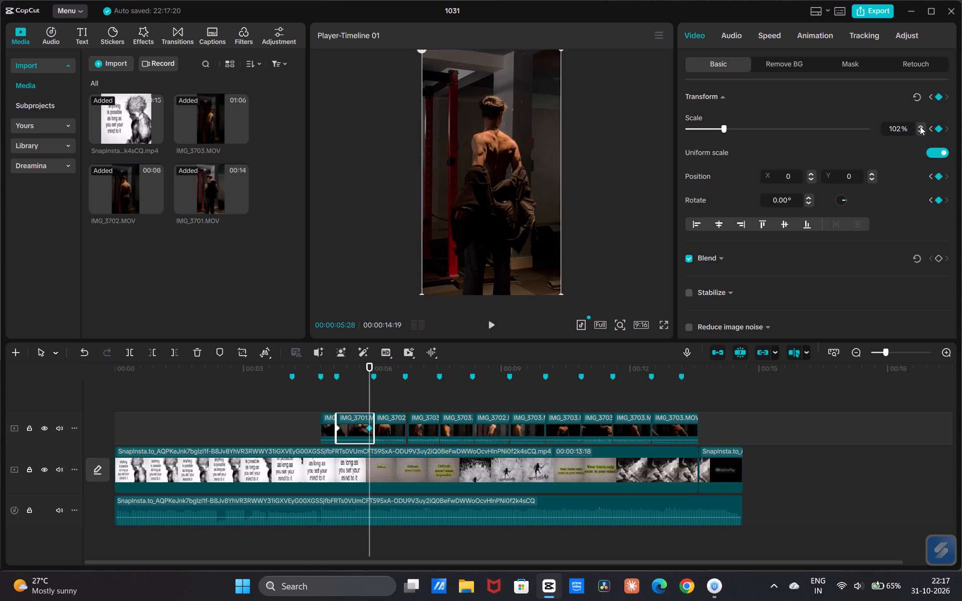
triple_click(920, 126)
triple_click(920, 126)
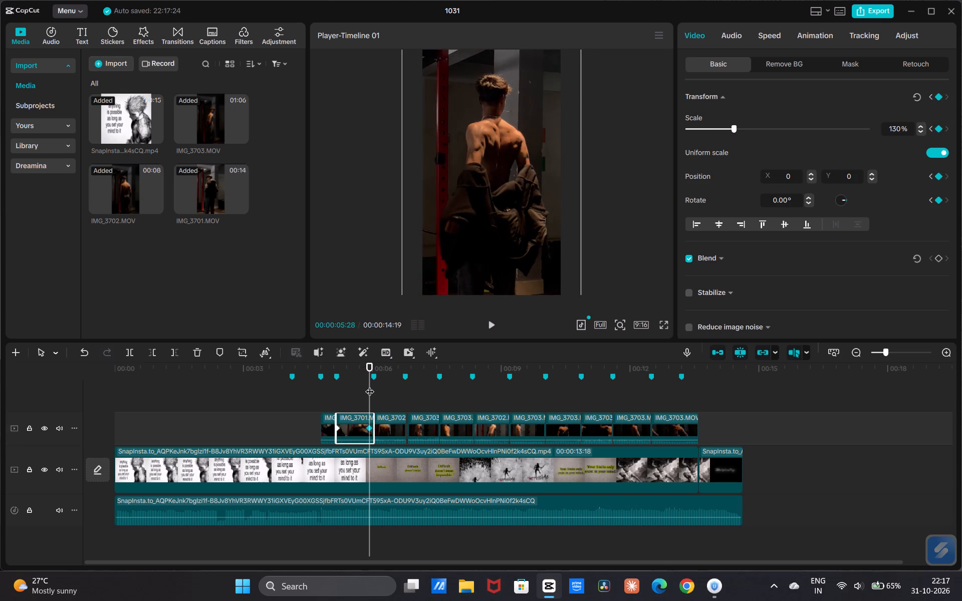
left_click_drag(370, 385, 287, 417)
key("space")
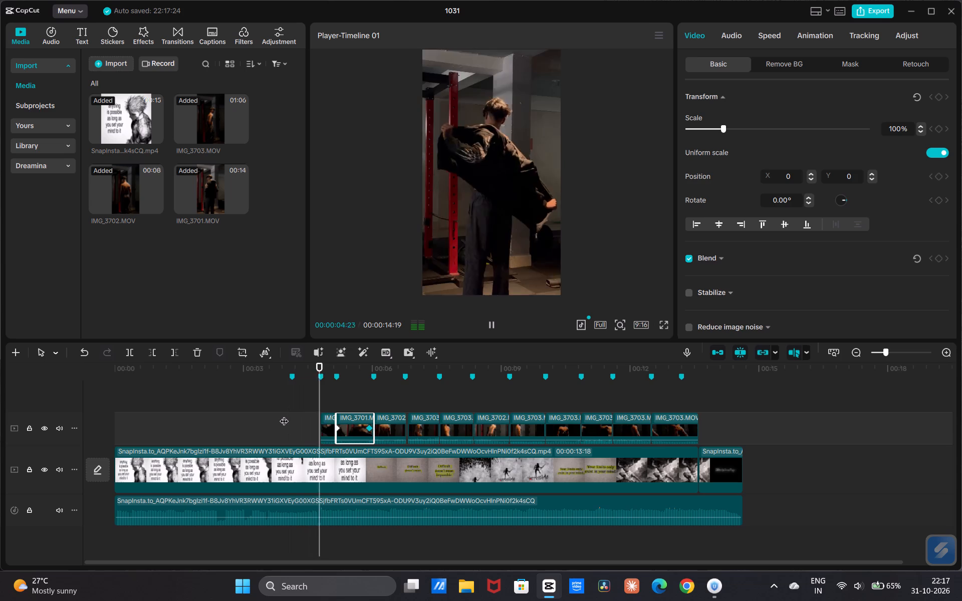
key("space")
left_click_drag(363, 396, 354, 402)
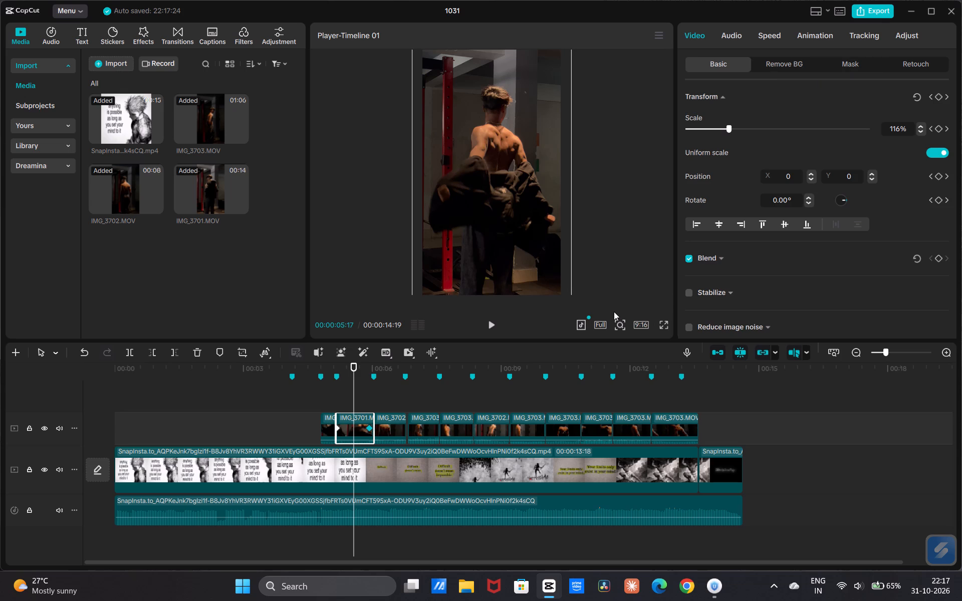
Turn off timeline linkage.
left_click(765, 352)
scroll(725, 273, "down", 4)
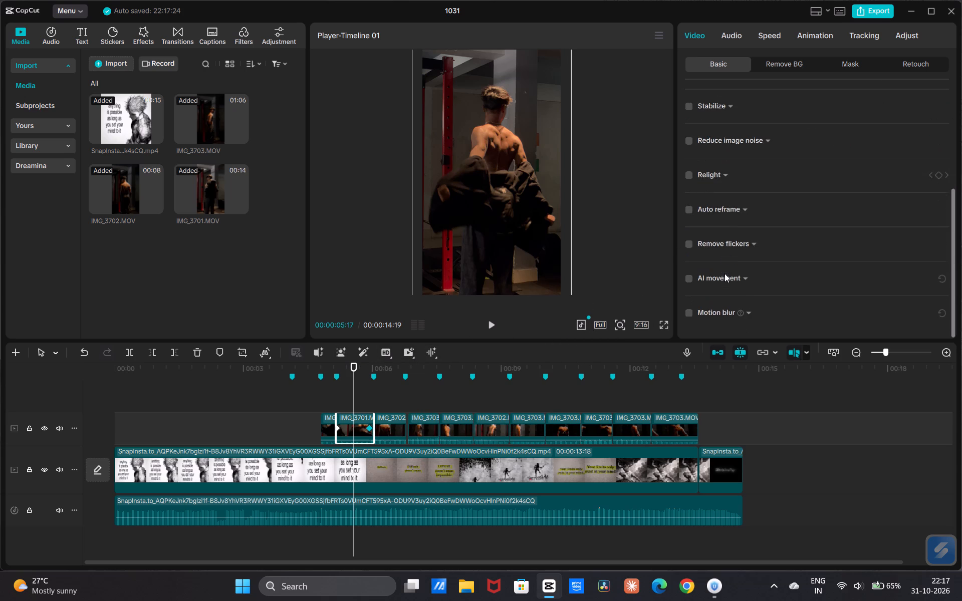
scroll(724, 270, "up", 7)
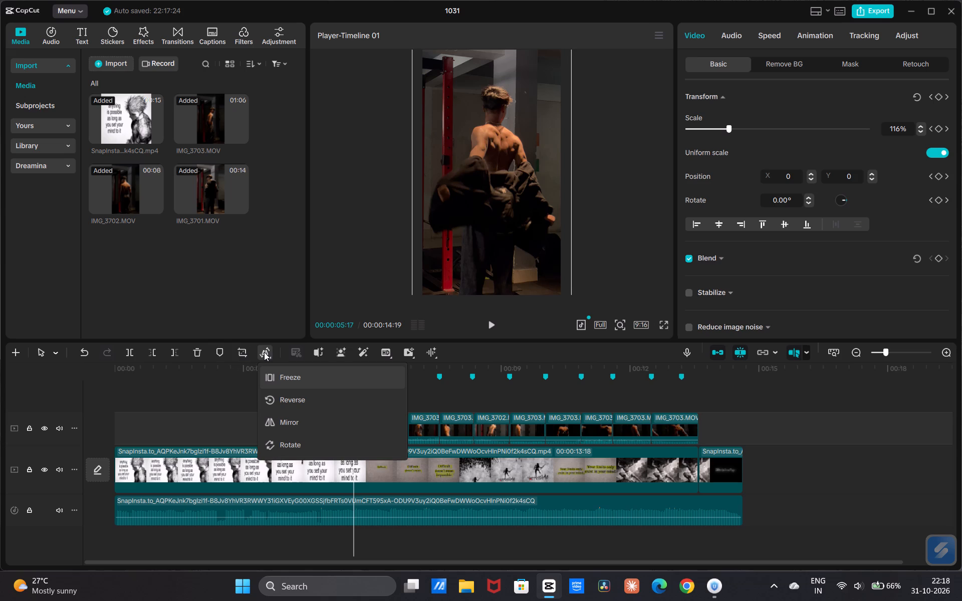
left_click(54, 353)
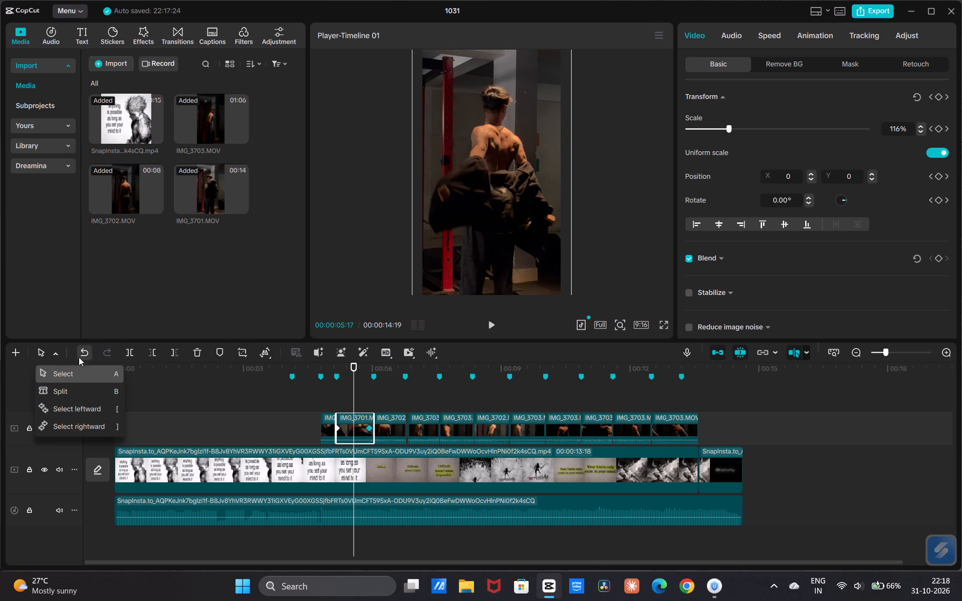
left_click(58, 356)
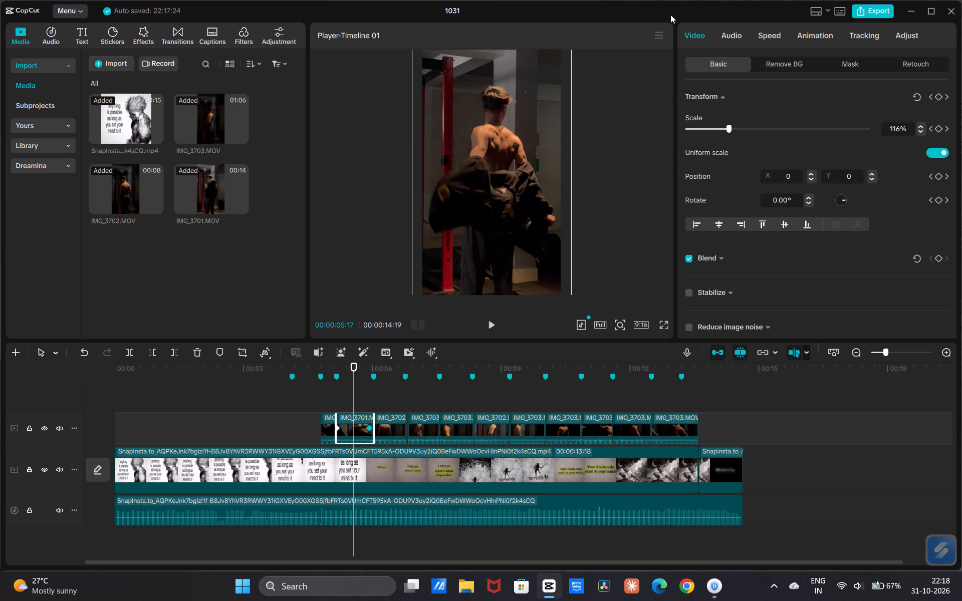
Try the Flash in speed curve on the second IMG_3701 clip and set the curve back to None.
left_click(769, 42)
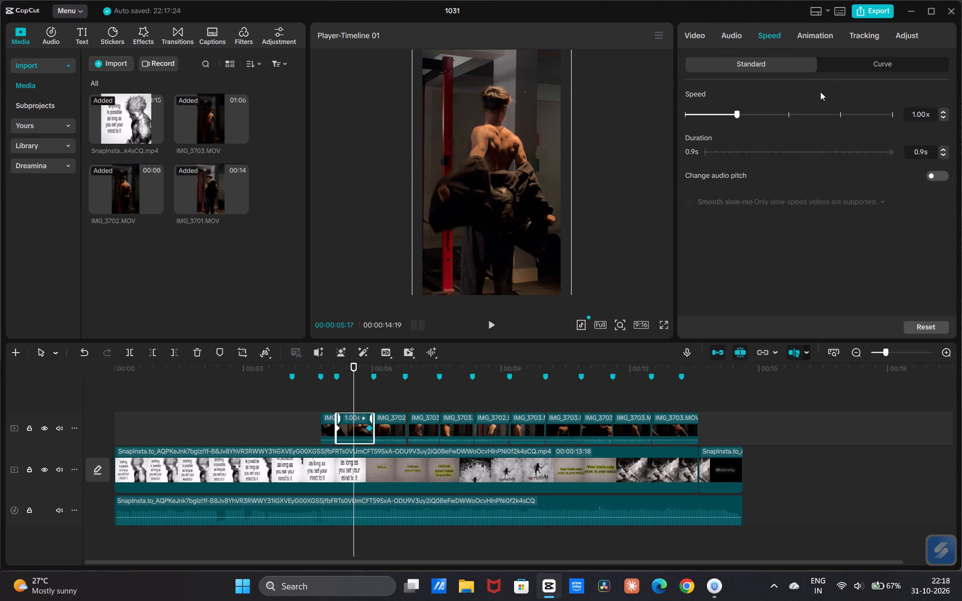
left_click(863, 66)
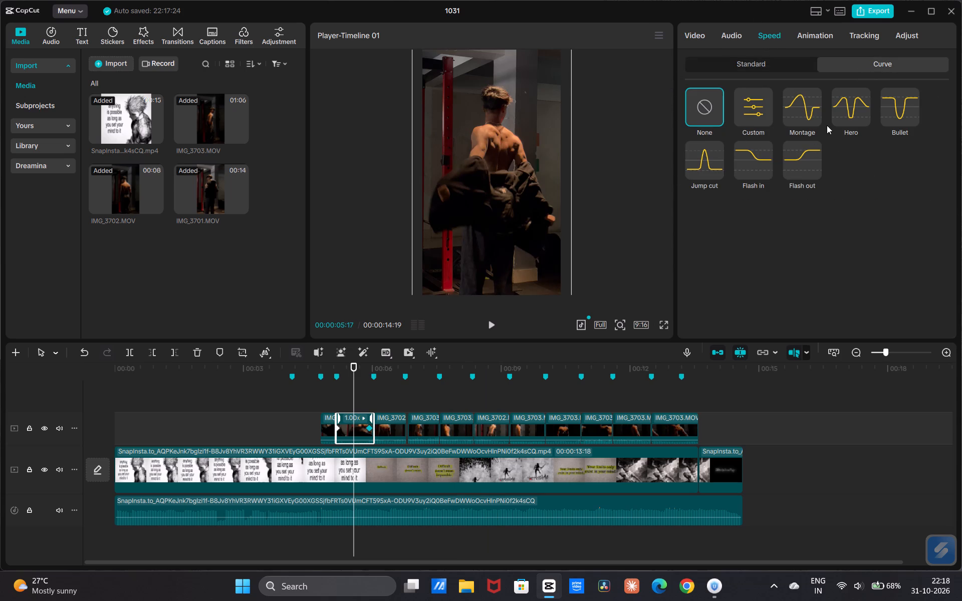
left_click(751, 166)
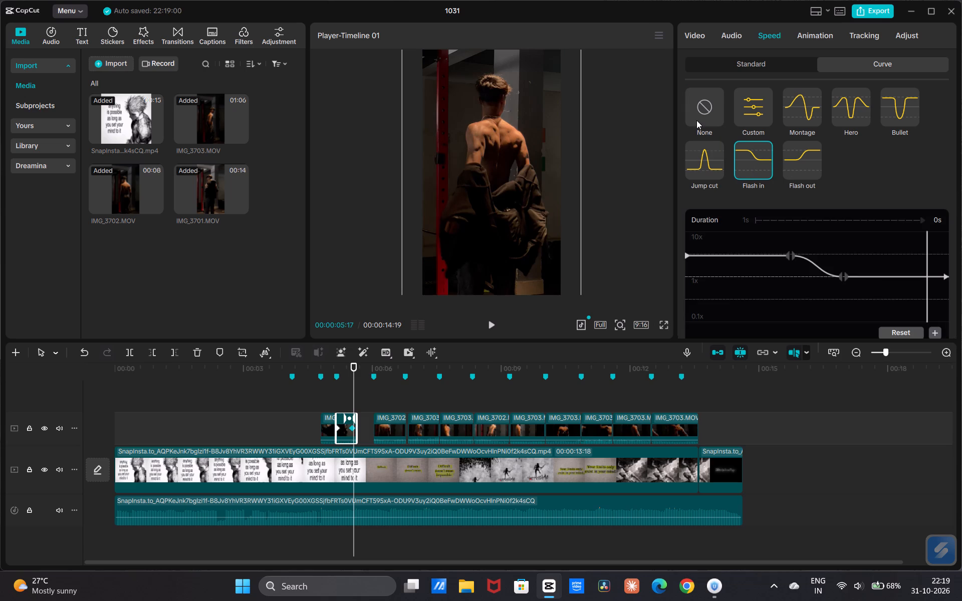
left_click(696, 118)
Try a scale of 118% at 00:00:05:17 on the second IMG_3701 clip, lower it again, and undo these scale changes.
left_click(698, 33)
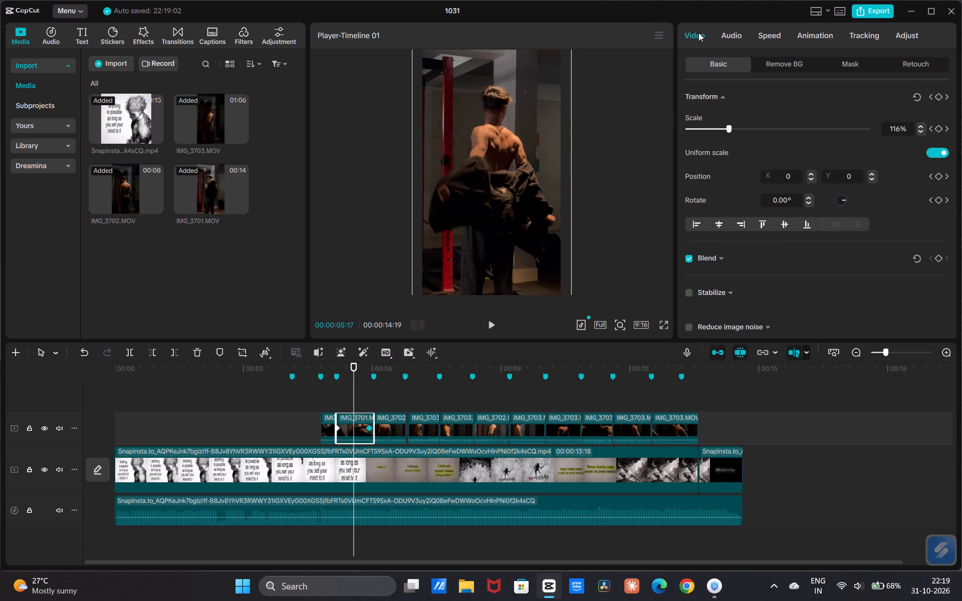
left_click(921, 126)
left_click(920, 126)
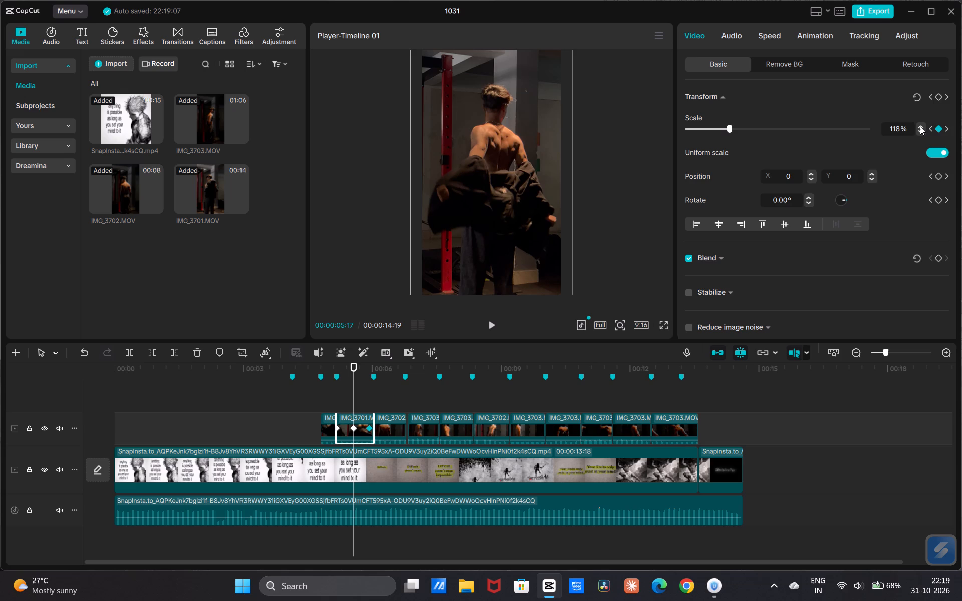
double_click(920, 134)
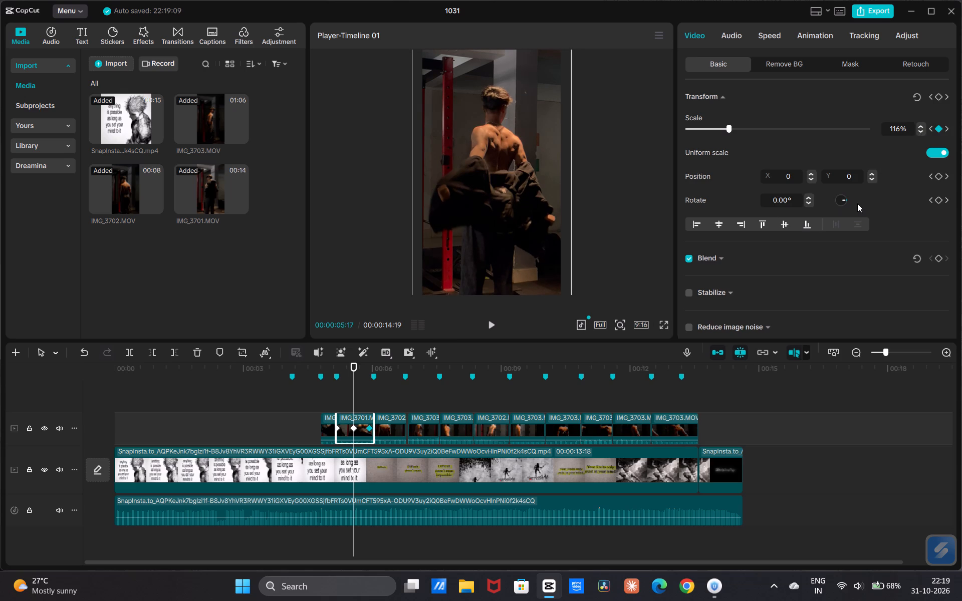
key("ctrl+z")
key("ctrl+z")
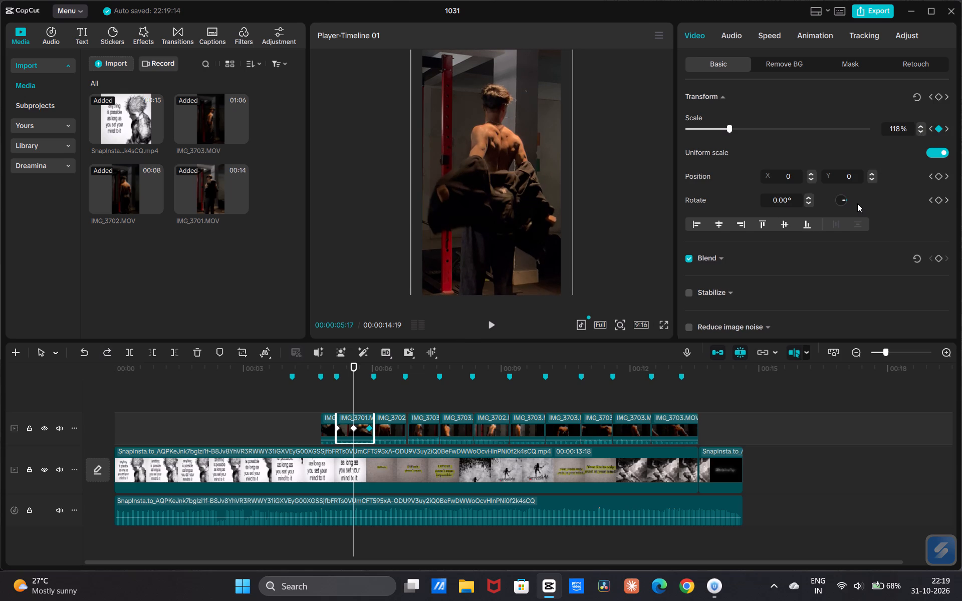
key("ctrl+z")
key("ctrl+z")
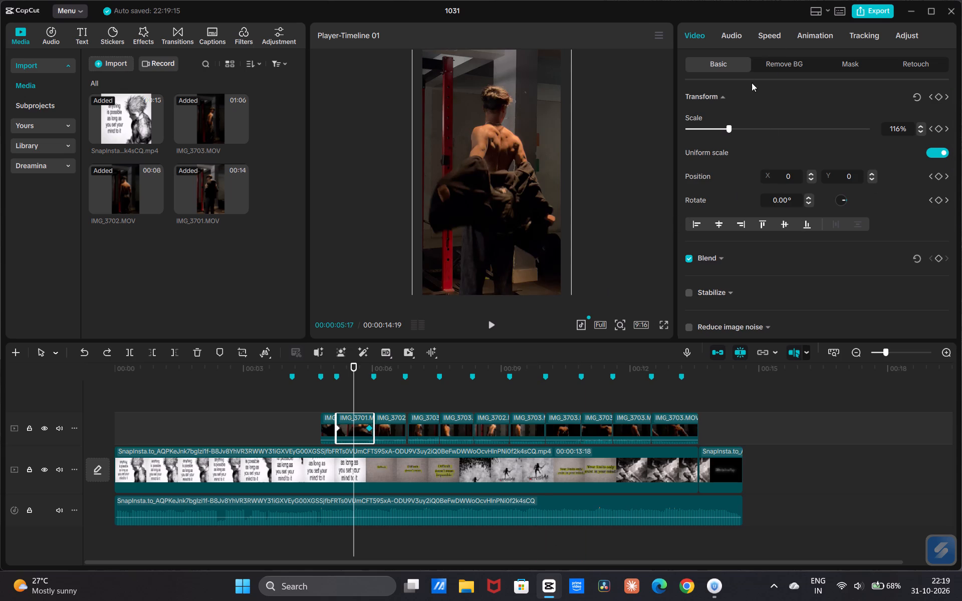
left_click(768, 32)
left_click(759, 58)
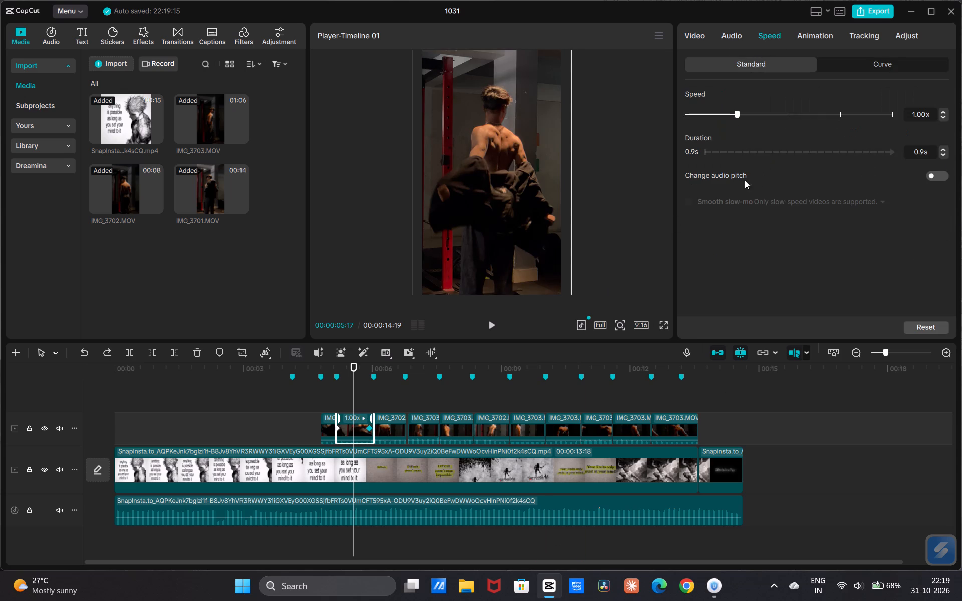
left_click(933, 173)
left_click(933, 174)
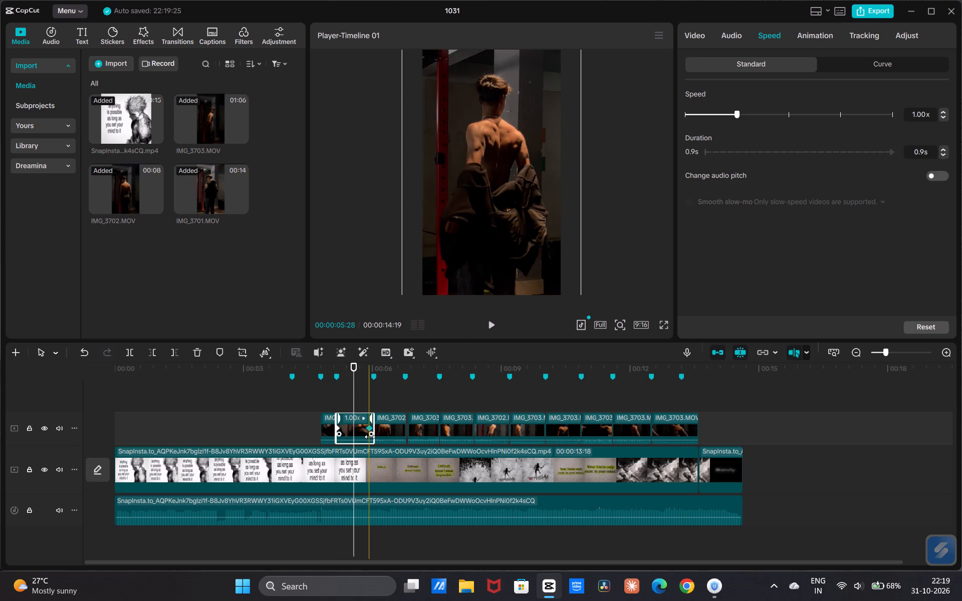
Add the Classic Blur transition at the cut between the two IMG_3701 clips at 00:00:05:05 and play back the transition.
left_click_drag(353, 398, 336, 406)
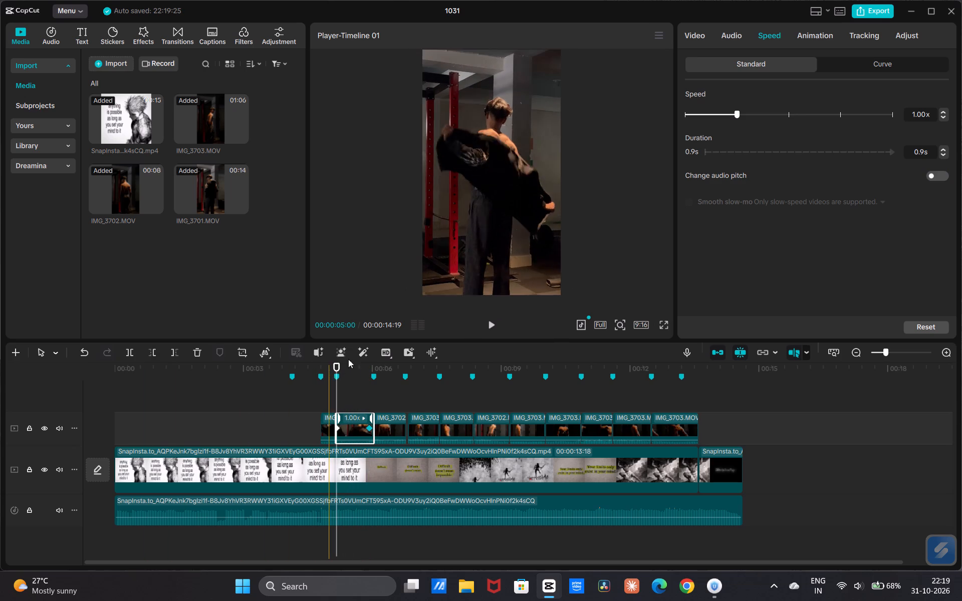
left_click(807, 37)
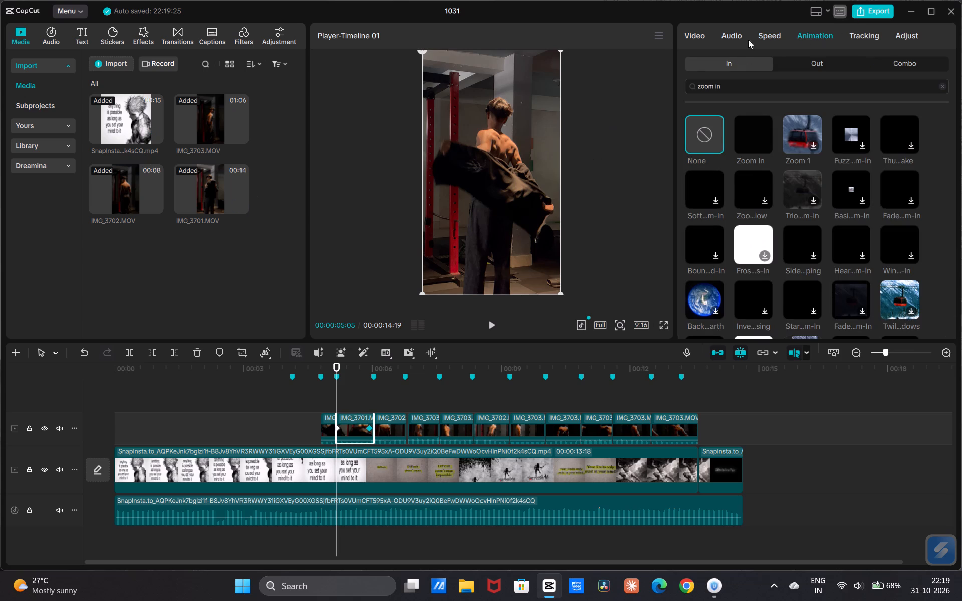
left_click(174, 40)
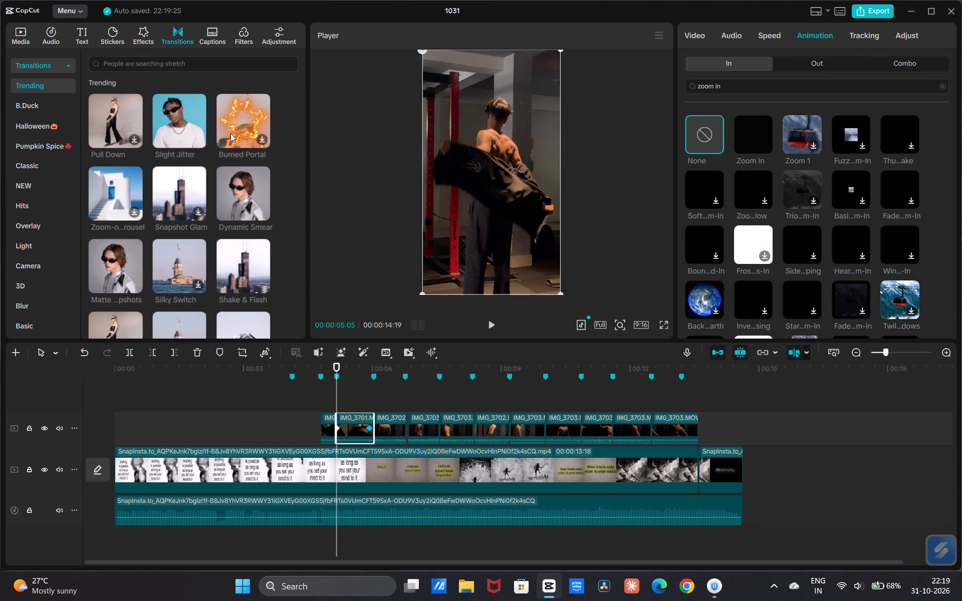
left_click(46, 162)
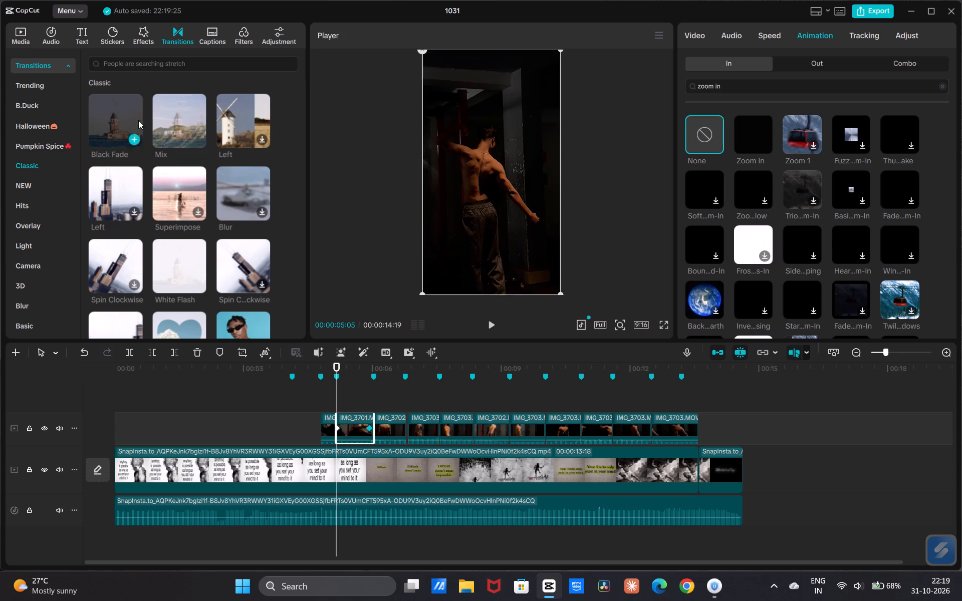
left_click(230, 195)
left_click_drag(229, 195, 328, 422)
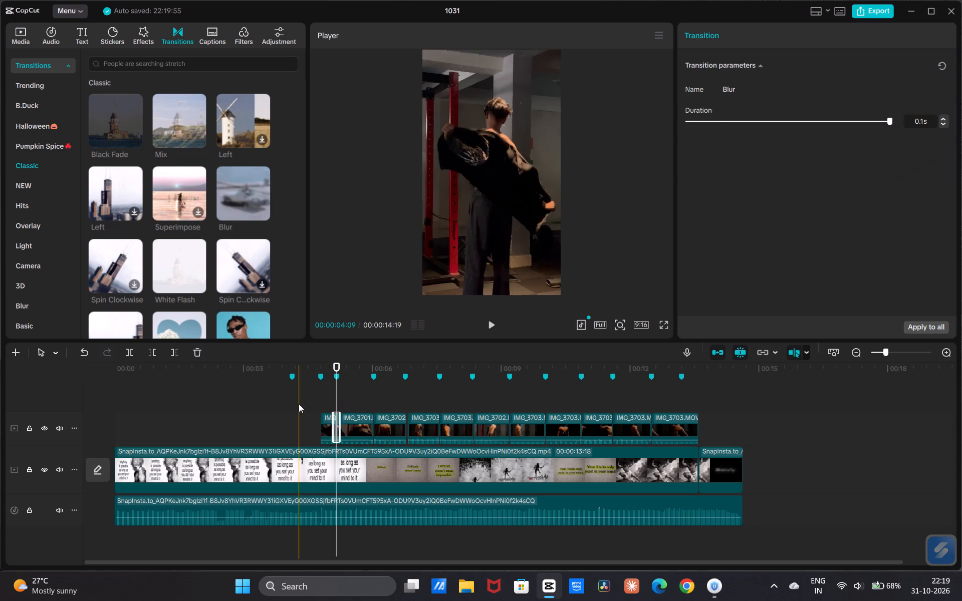
left_click(299, 404)
left_click(299, 404)
key("space")
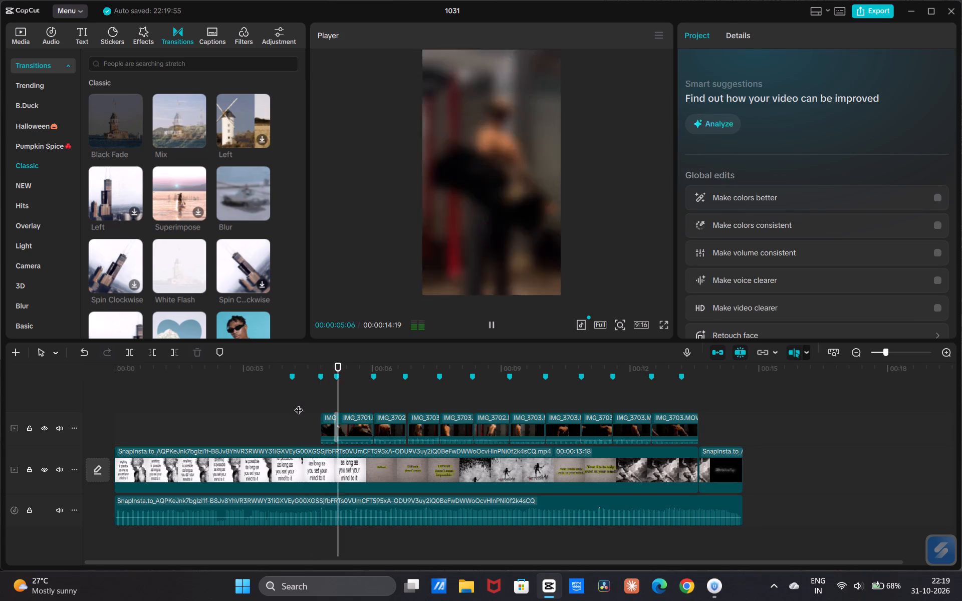
Play back the edit from about four seconds, across the blur transition between the two IMG_3701 clips.
key("space")
left_click(300, 403)
key("space")
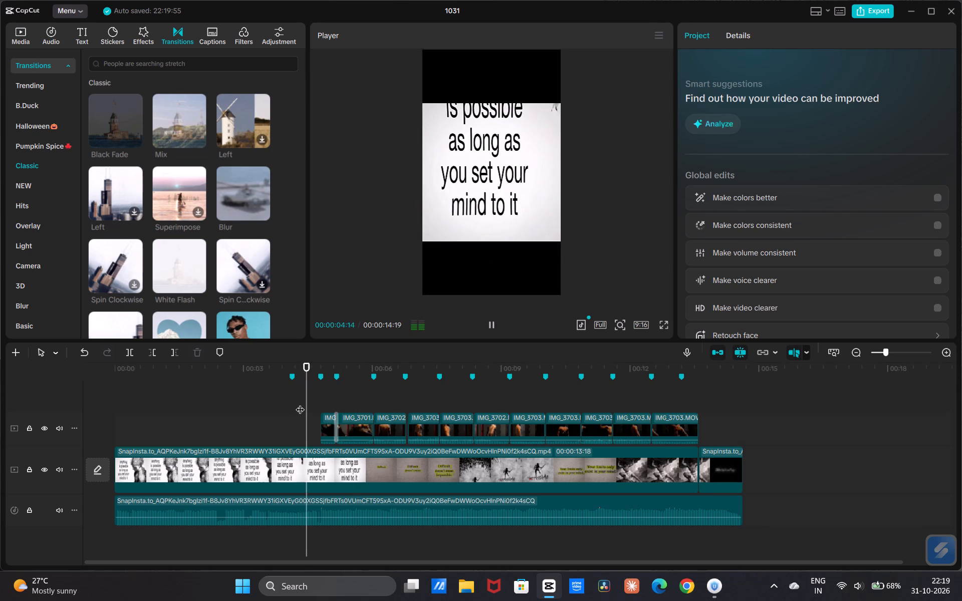
key("space")
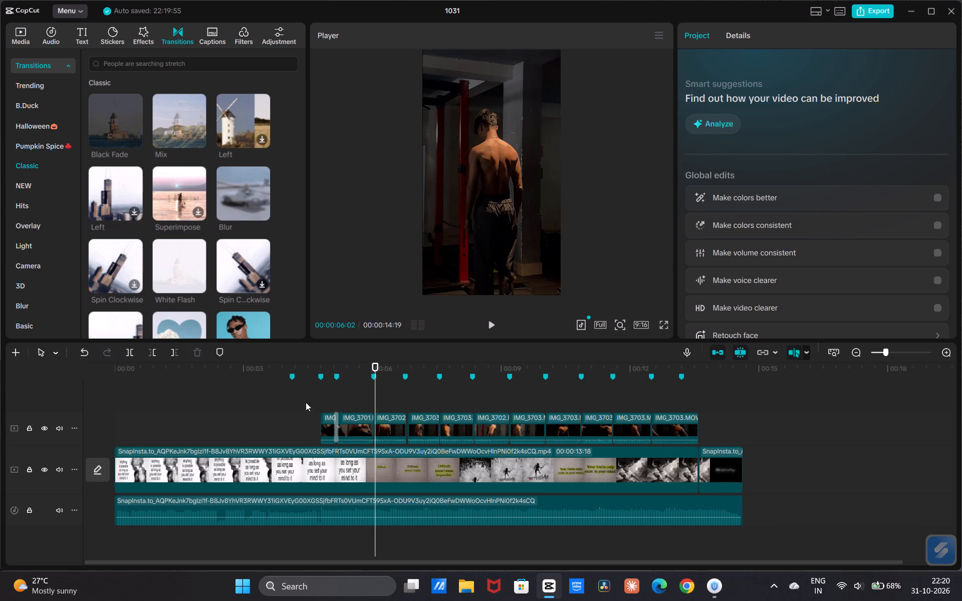
Move the first IMG_3702 clip onto a new track above and extend its end to a clip length of 00:00:02:09.
left_click_drag(374, 399, 373, 403)
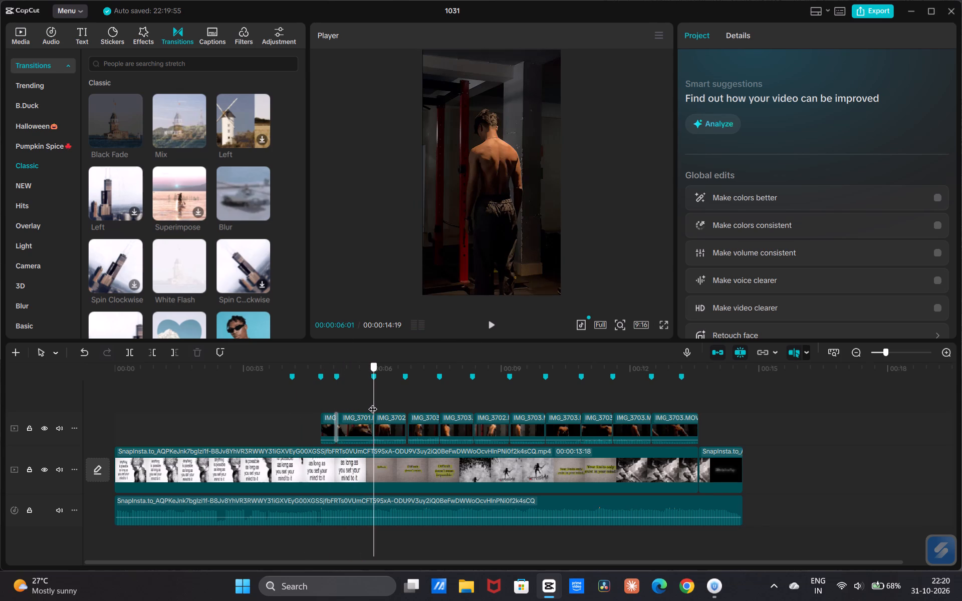
left_click_drag(373, 403, 396, 414)
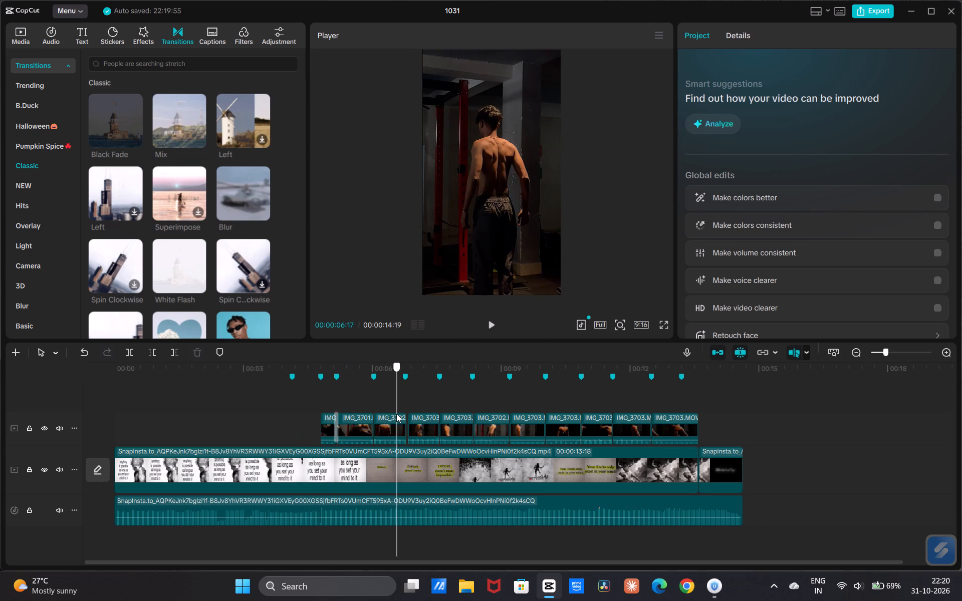
left_click_drag(396, 414, 399, 418)
left_click(400, 420)
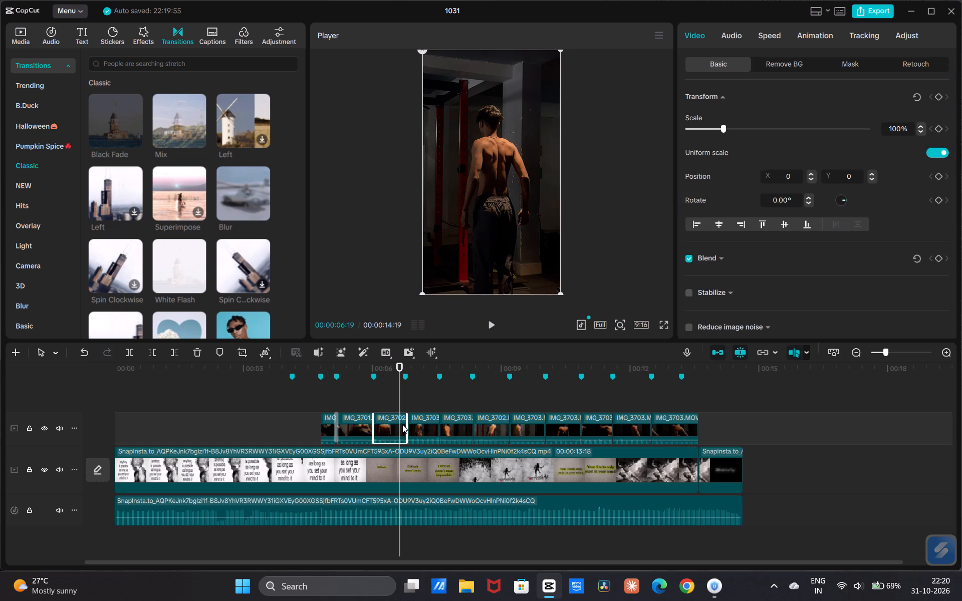
left_click(405, 425)
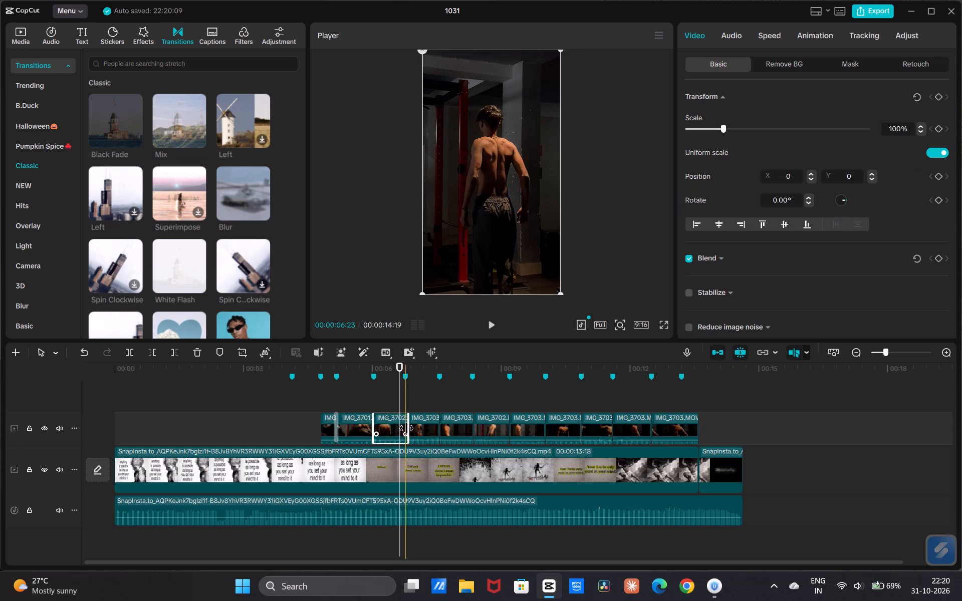
left_click_drag(393, 421, 390, 401)
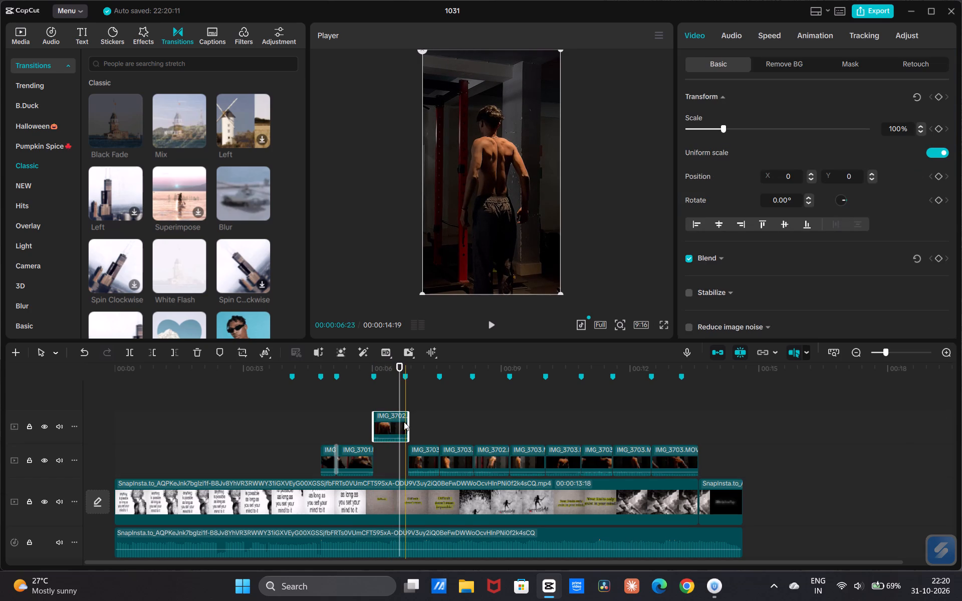
left_click_drag(407, 426, 456, 438)
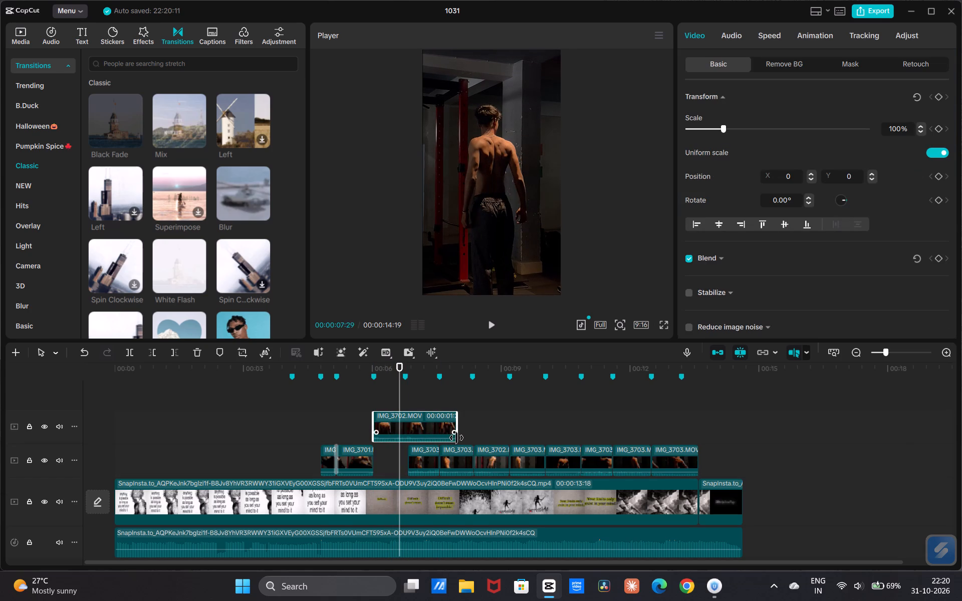
left_click_drag(456, 438, 502, 443)
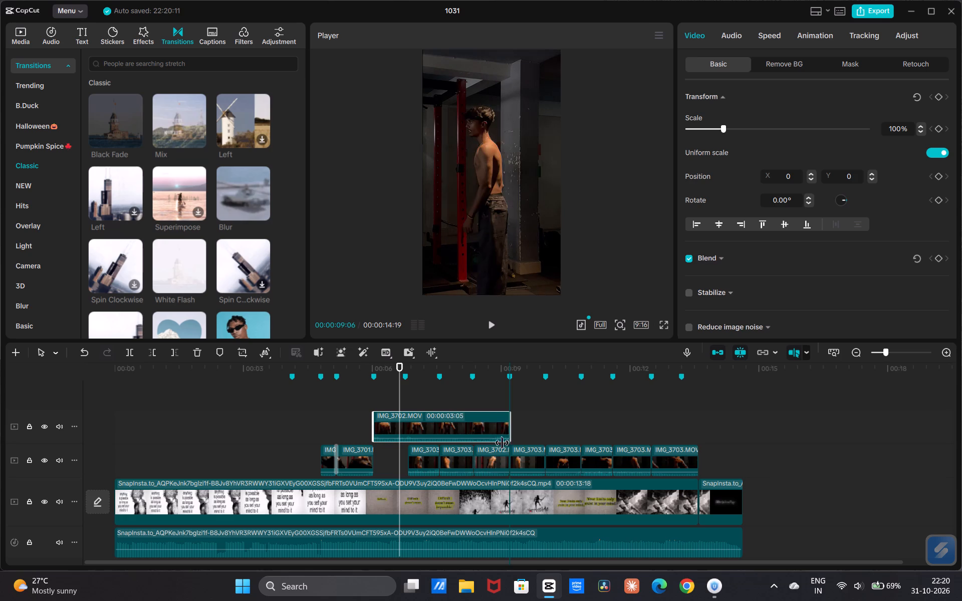
left_click_drag(502, 443, 476, 446)
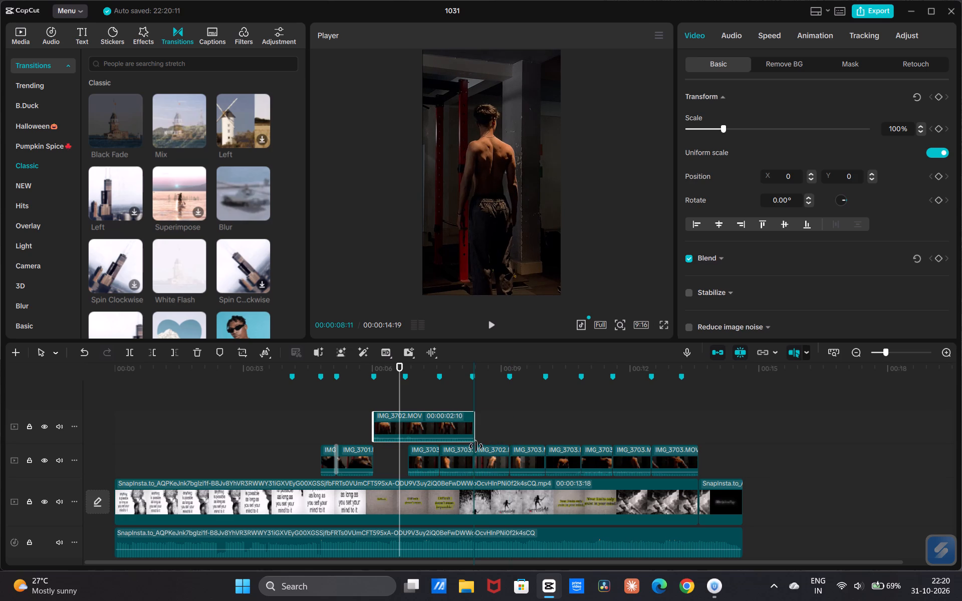
left_click_drag(476, 446, 470, 446)
Split the extended IMG_3702 clip at 00:00:07:24 and delete the part before the split.
left_click_drag(401, 397, 426, 407)
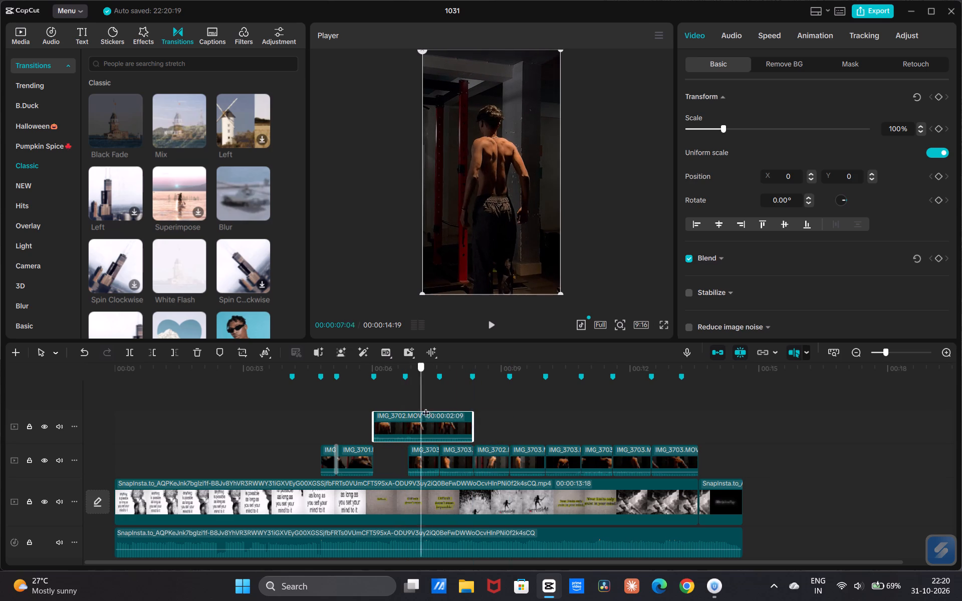
left_click_drag(426, 407, 435, 417)
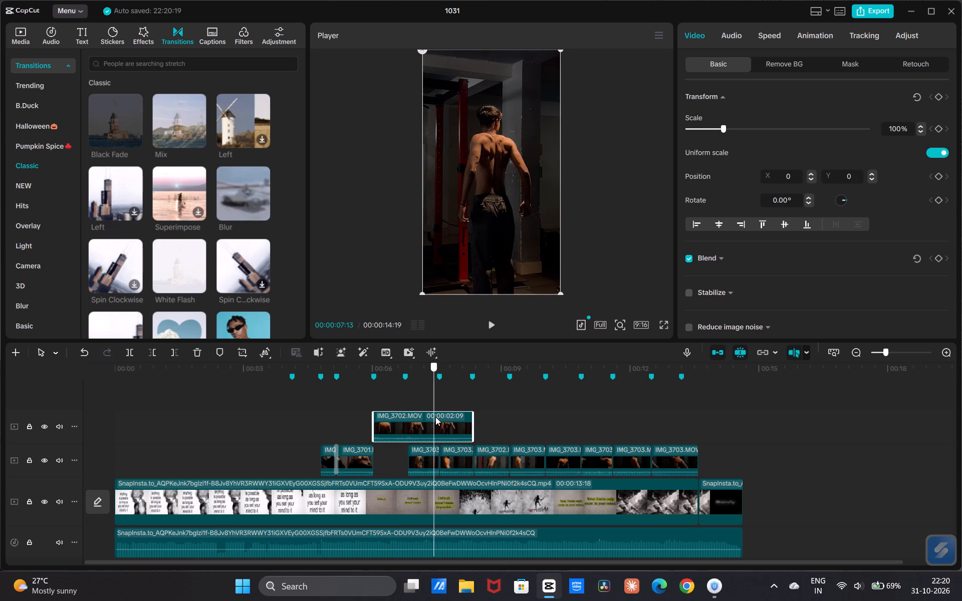
left_click_drag(435, 417, 443, 421)
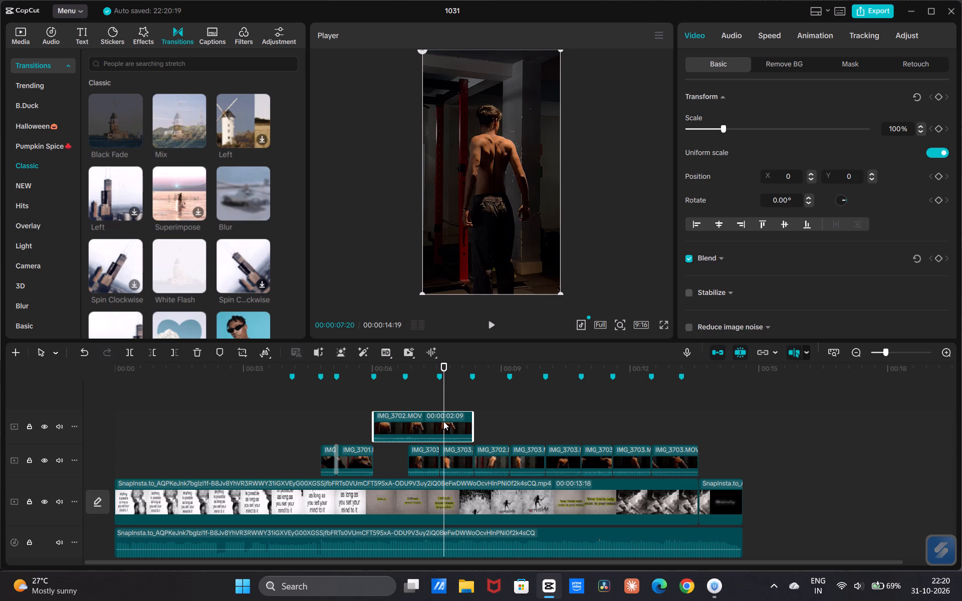
key("Right")
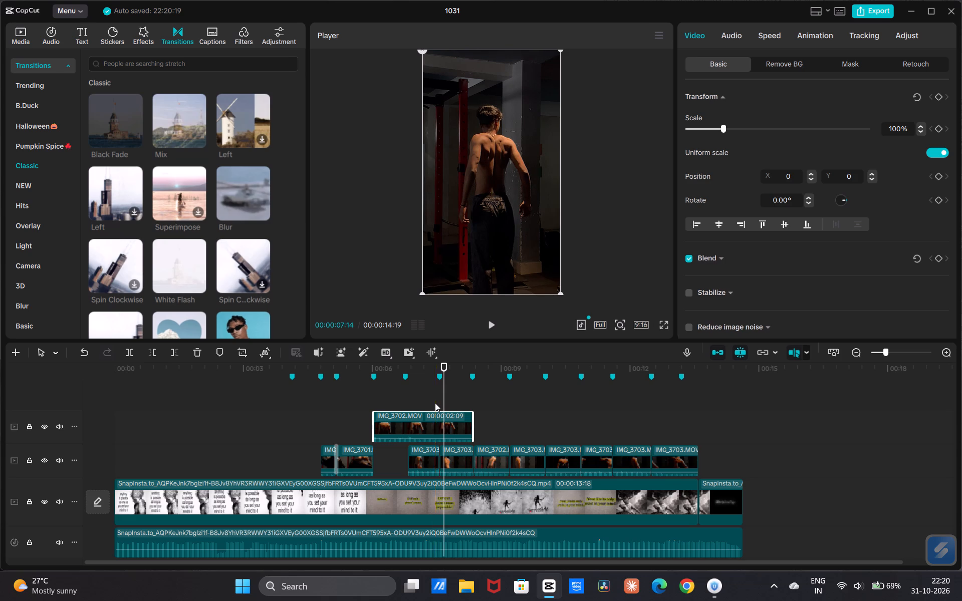
key("Right")
key("Right")
key("Right")
key("Right")
key("Right")
key("Right")
key("Right")
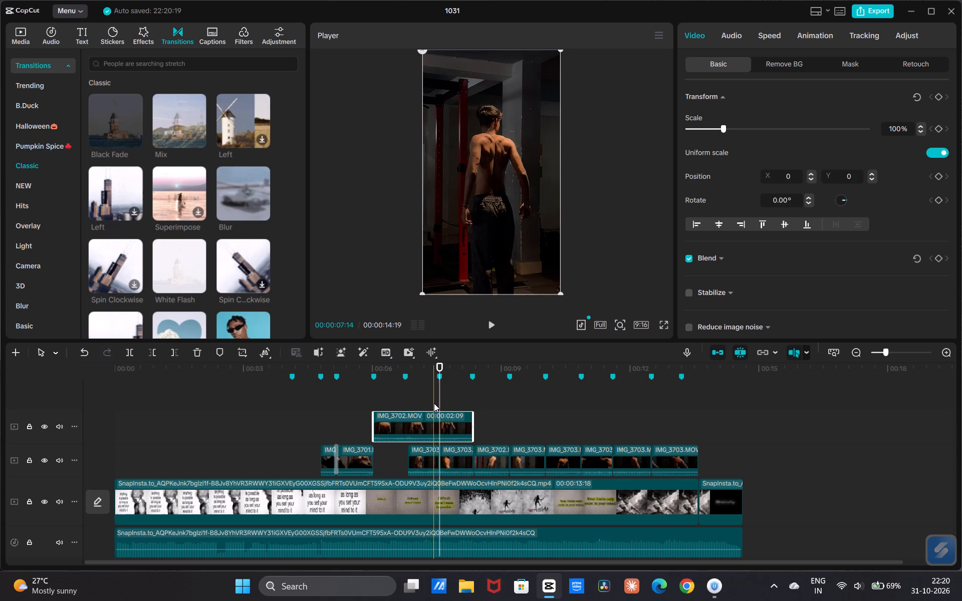
key("Right")
key("Right")
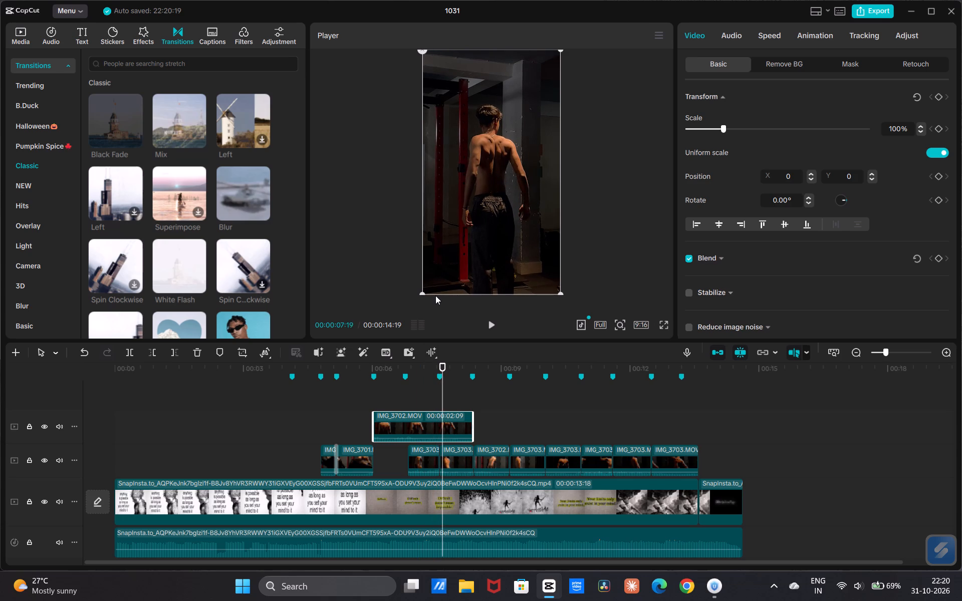
key("Right")
key("Right")
key("Right")
key("Right")
key("Right")
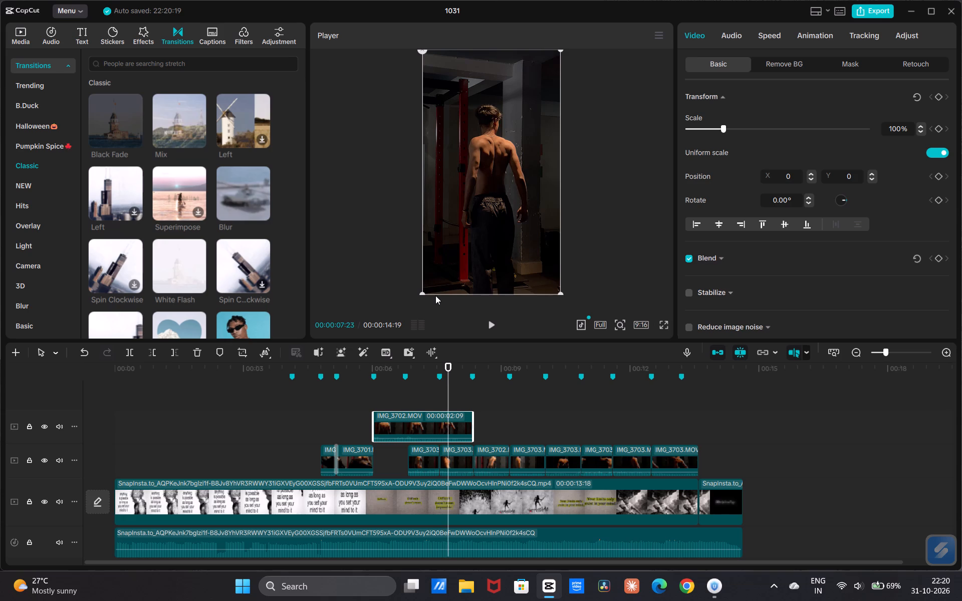
key("b")
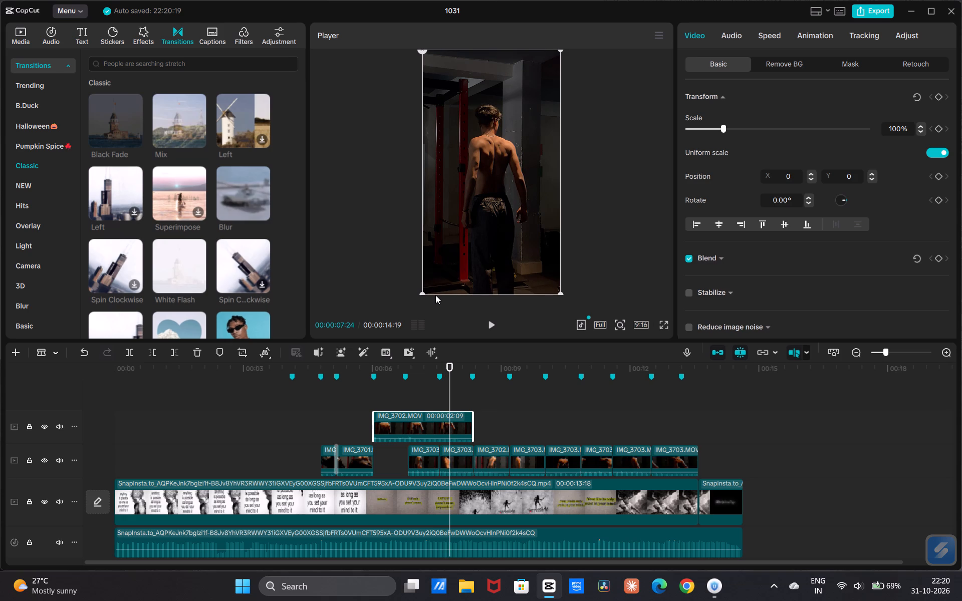
left_click(452, 423)
key("a")
left_click(437, 423)
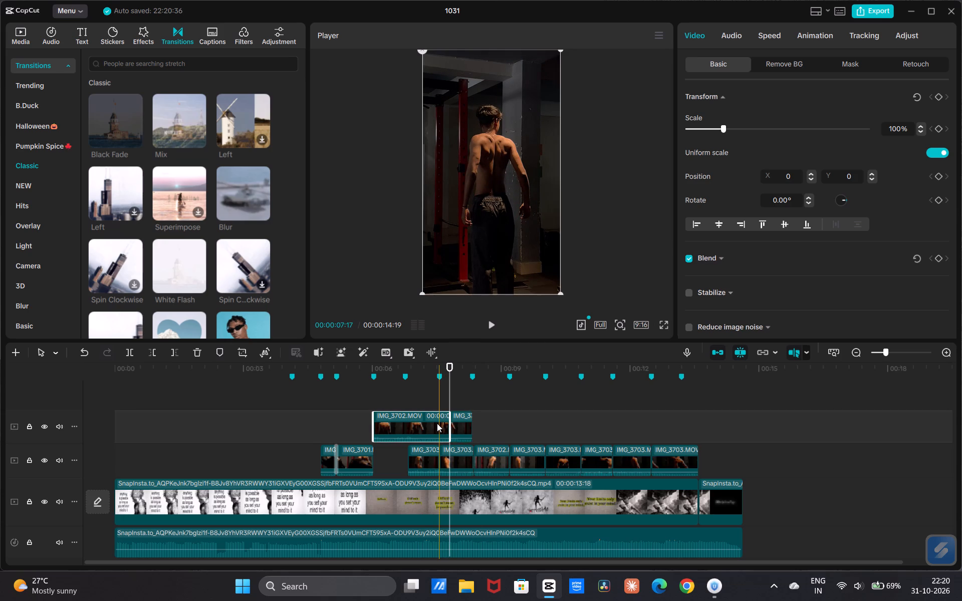
key("BackSpace")
Move the remaining IMG_3702 piece down into the gap directly after the second IMG_3701 clip.
left_click_drag(460, 423, 447, 424)
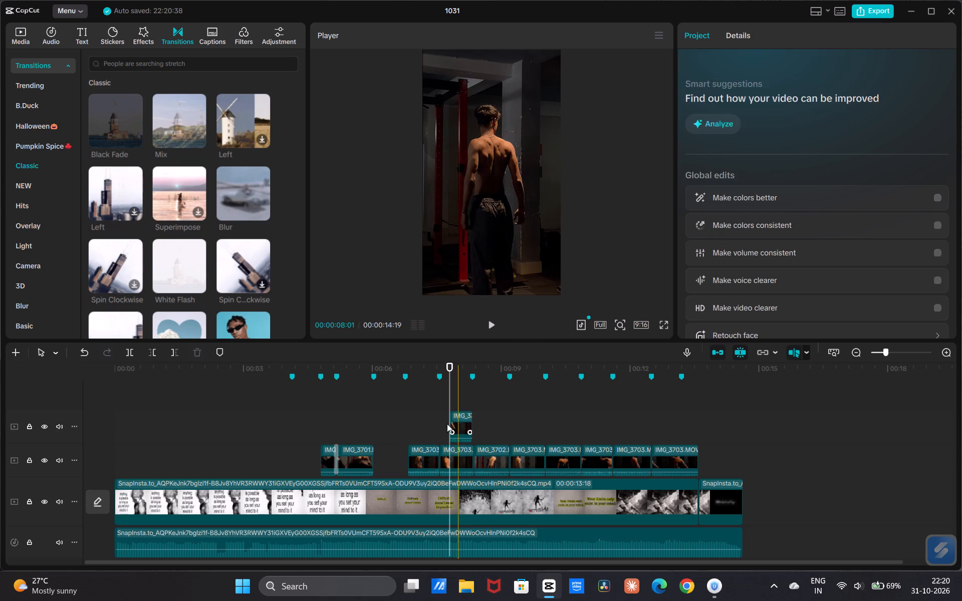
left_click_drag(447, 424, 387, 455)
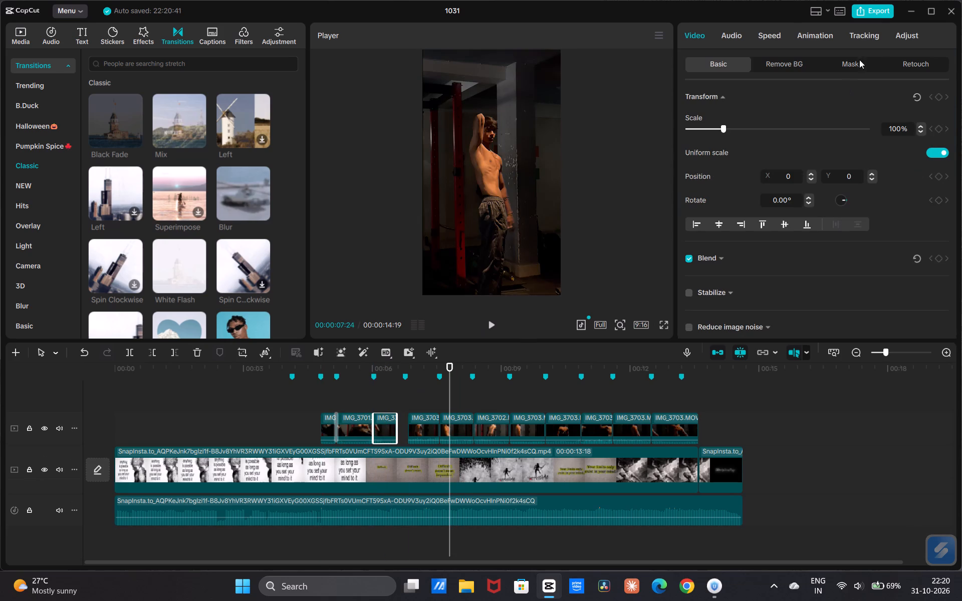
Slow the IMG_3702 piece to 0.83x and turn on Smooth slow-mo with the Optical flow method.
left_click(766, 34)
left_click_drag(736, 114, 735, 114)
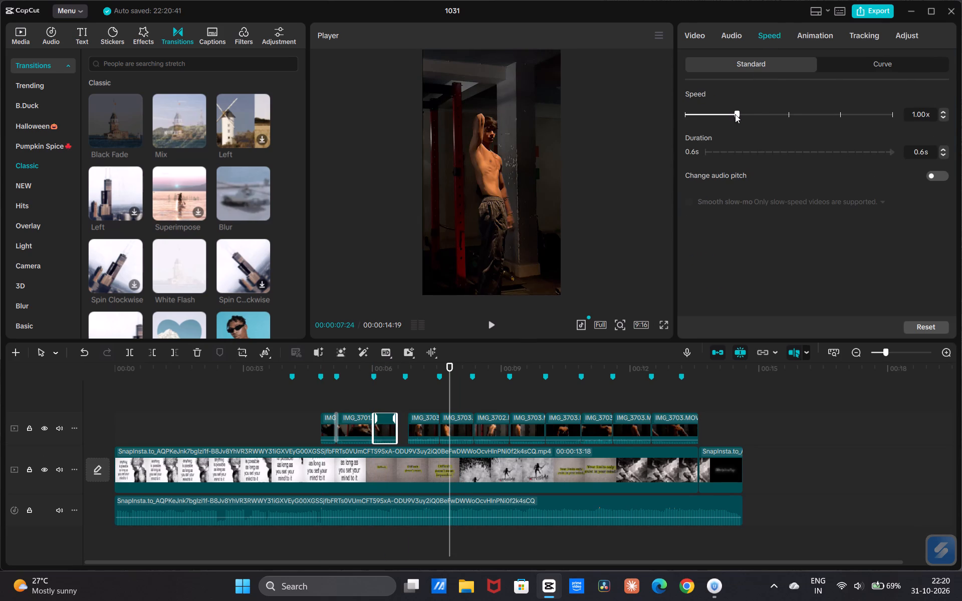
left_click_drag(735, 114, 727, 128)
left_click(685, 200)
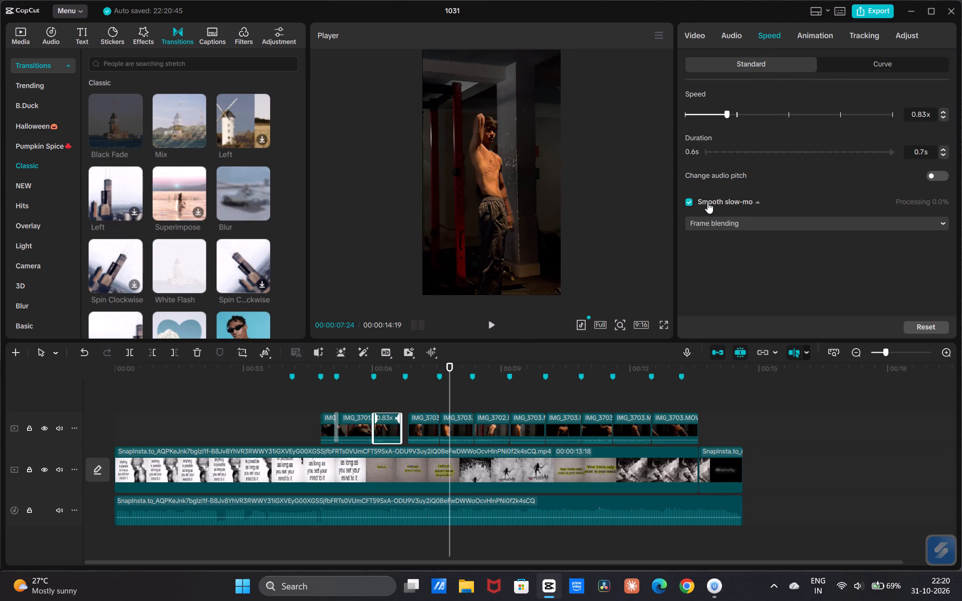
left_click(714, 202)
left_click(721, 198)
left_click(726, 225)
left_click(726, 268)
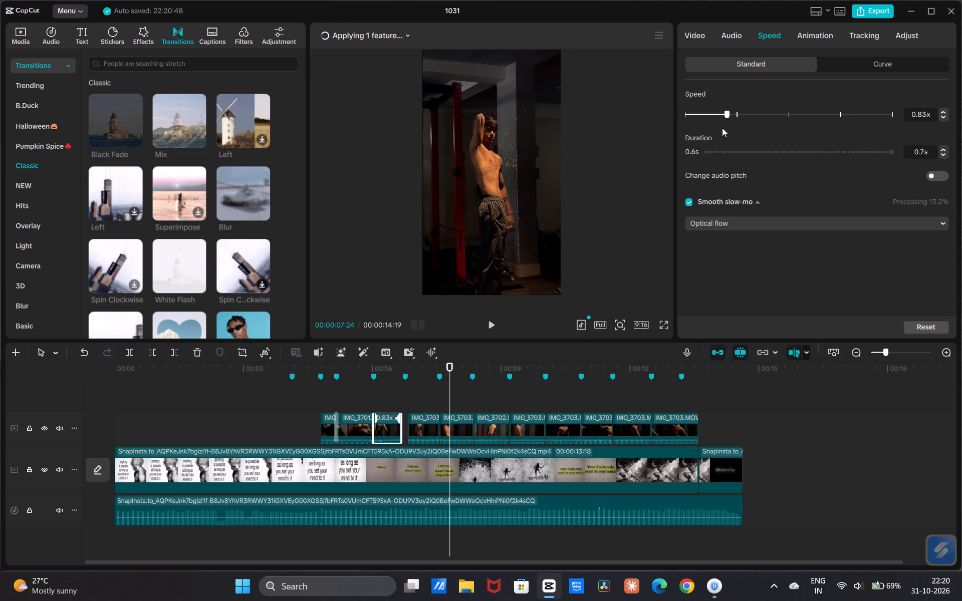
Set the IMG_3702 piece's speed to 0.64x to fill the gap and keep it on the IMG clip track.
left_click_drag(727, 115, 722, 118)
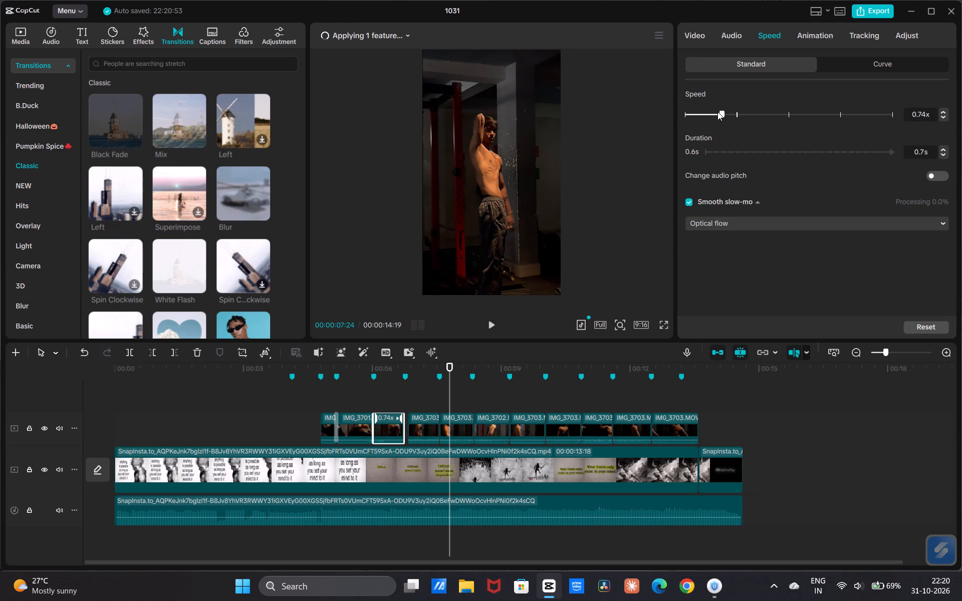
left_click(717, 112)
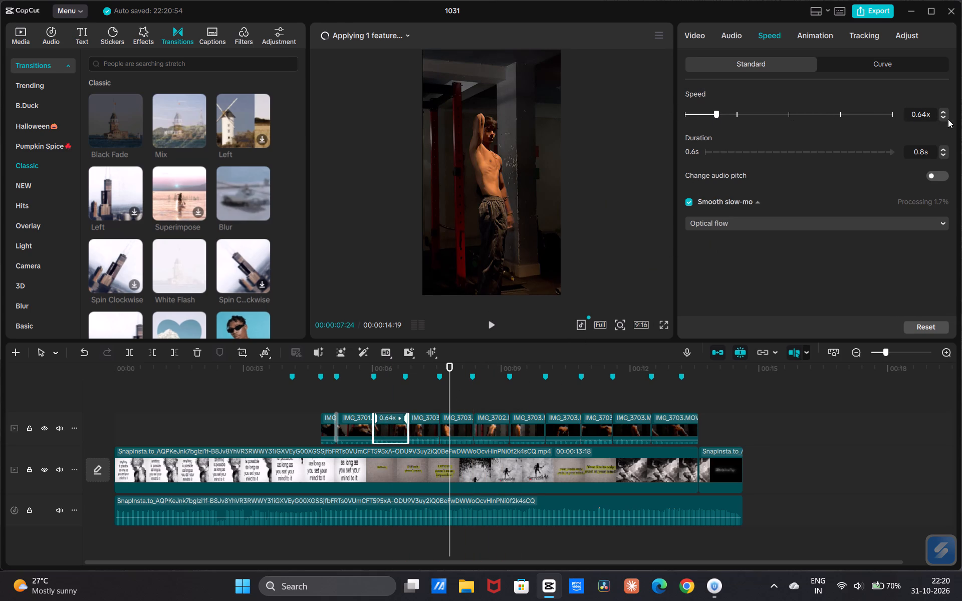
left_click(939, 115)
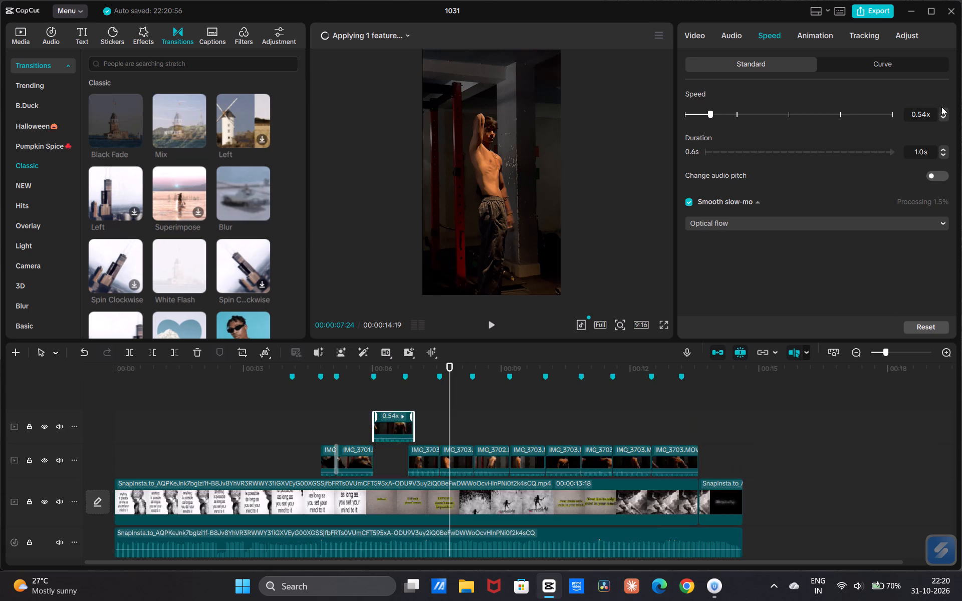
left_click(943, 110)
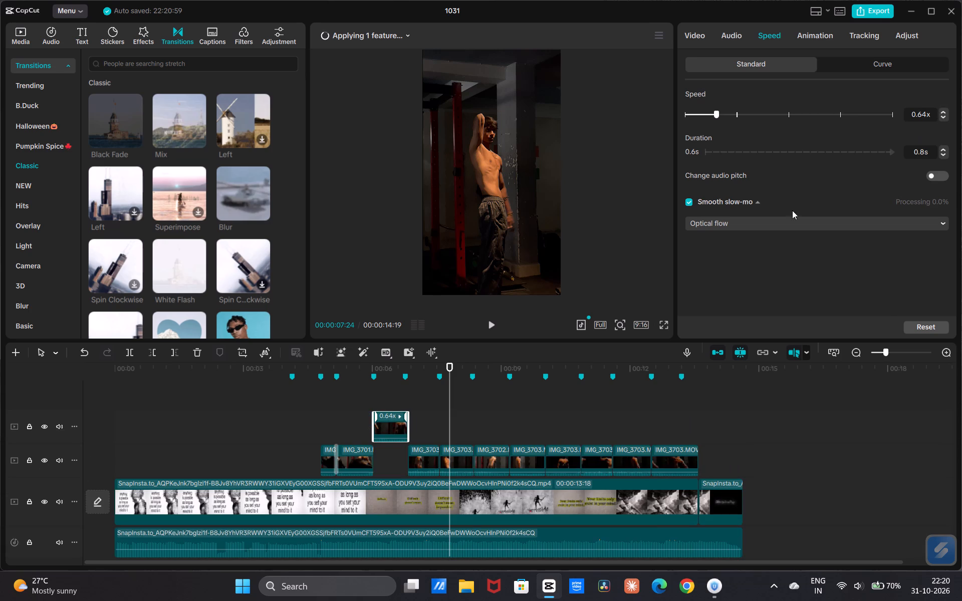
left_click_drag(393, 424, 396, 453)
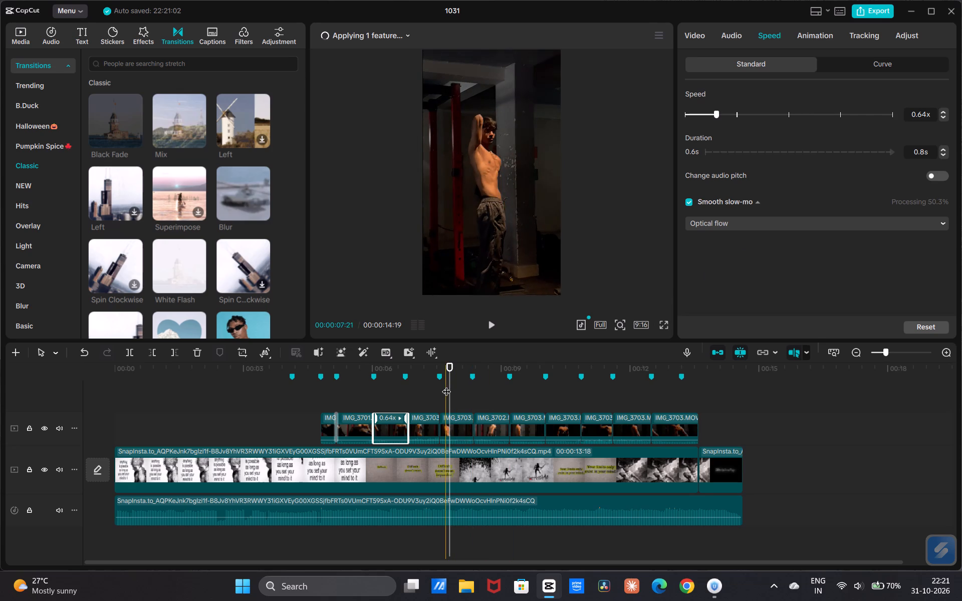
Mute the four clips following the slowed IMG_3702 piece (IMG_3703, IMG_3703, IMG_3702, IMG_3703) by setting each one's volume to -∞ dB.
left_click(433, 420)
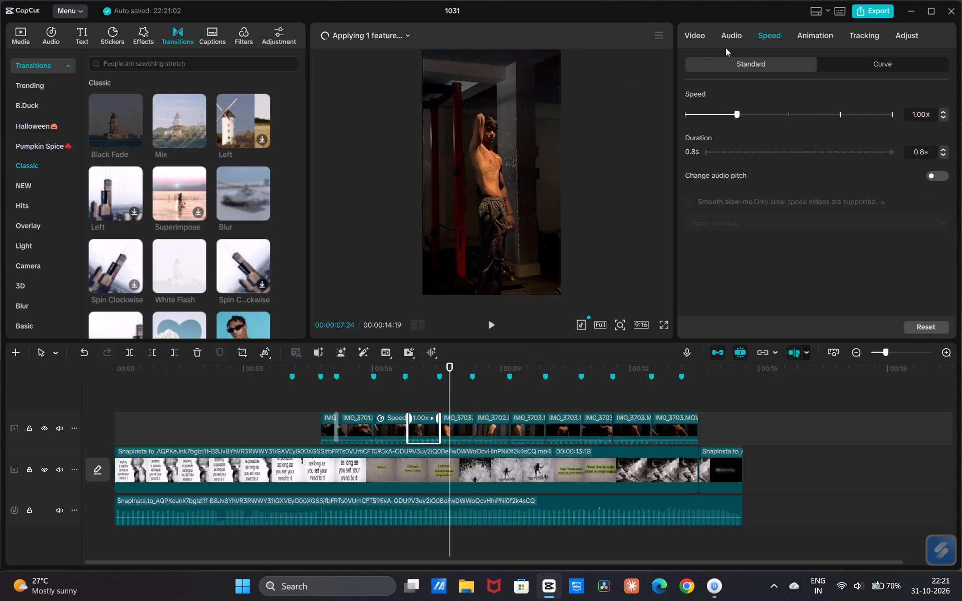
left_click(727, 37)
left_click_drag(724, 125, 644, 176)
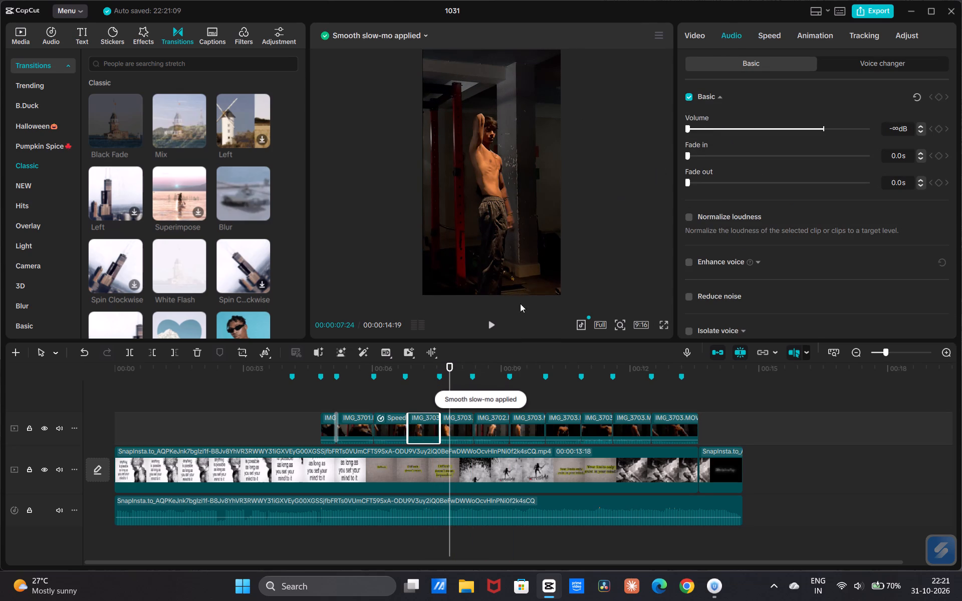
left_click(452, 428)
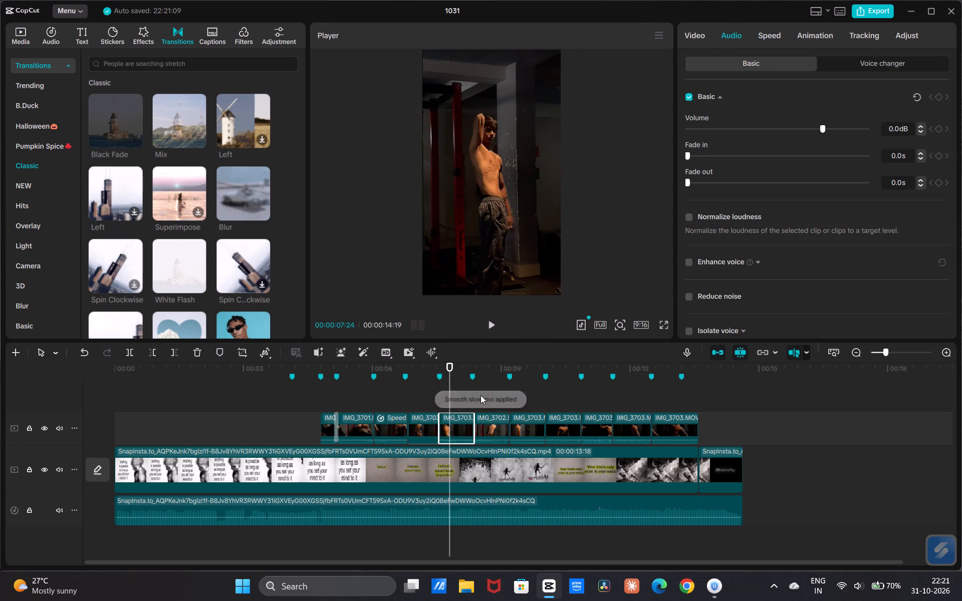
left_click_drag(732, 130, 601, 253)
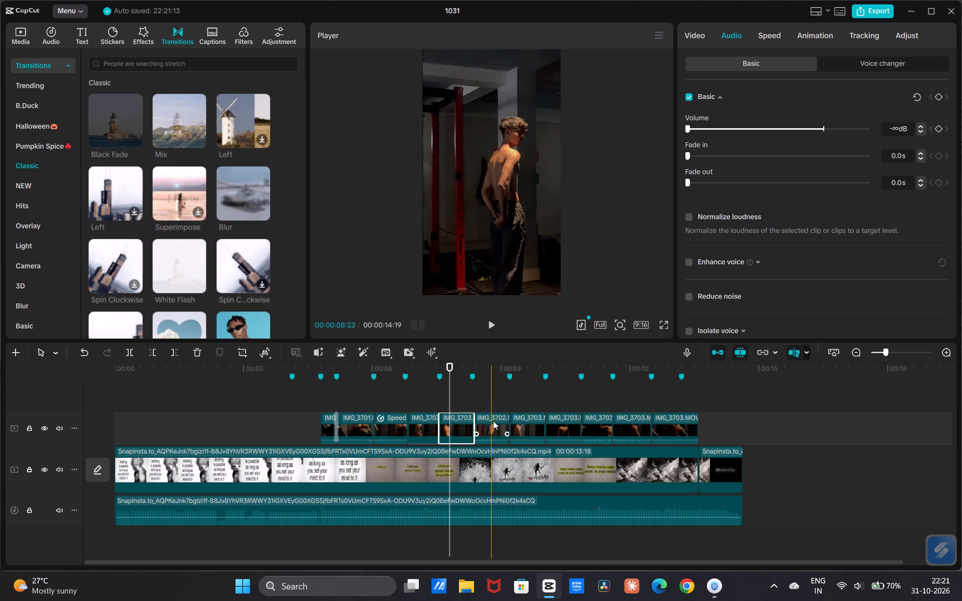
left_click(493, 421)
left_click_drag(786, 126, 604, 223)
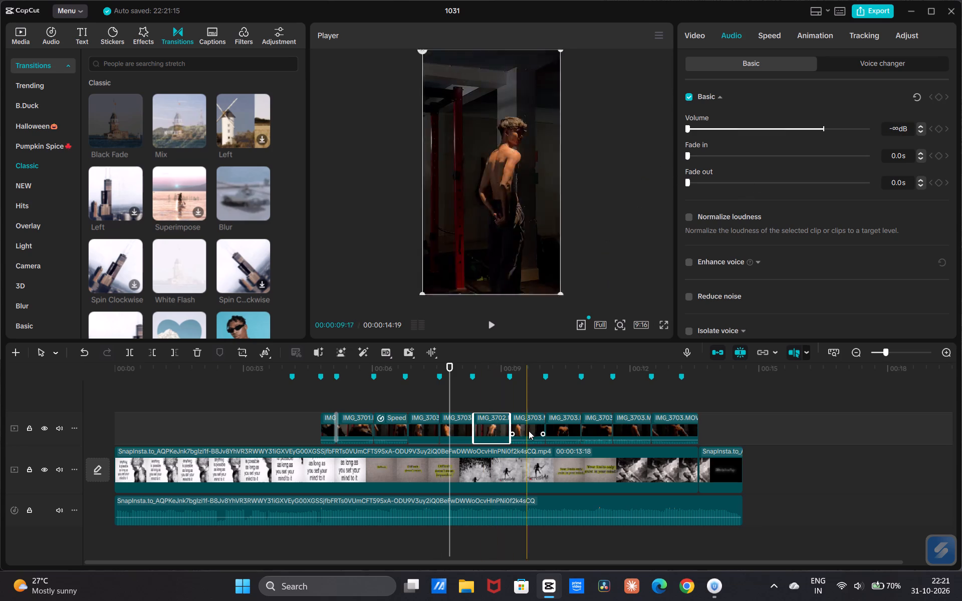
left_click(531, 427)
left_click_drag(808, 129, 579, 247)
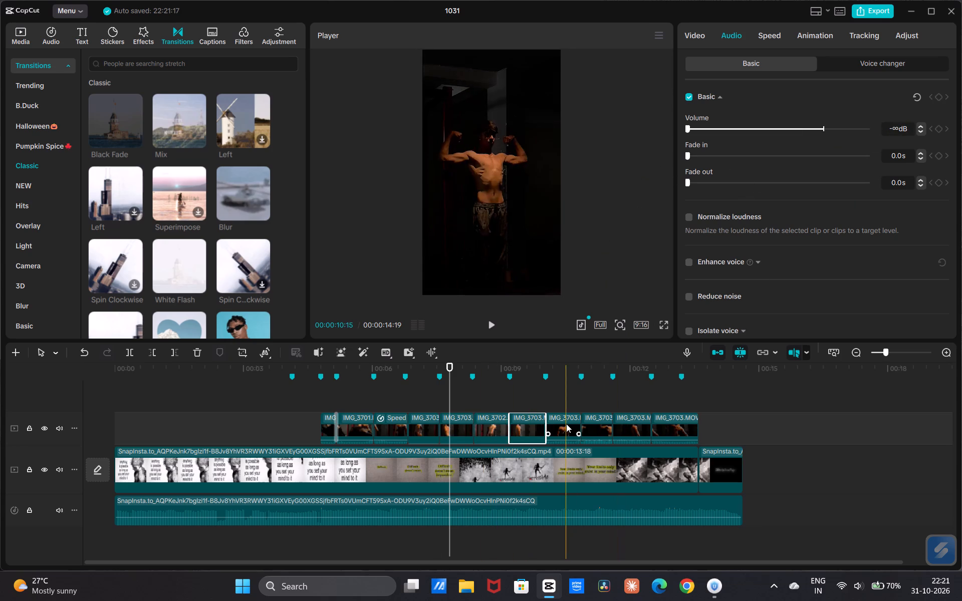
Mute the last four IMG_3703 clips on the IMG track by setting each one's volume to -∞ dB.
left_click(566, 424)
left_click_drag(772, 126, 567, 287)
left_click(591, 420)
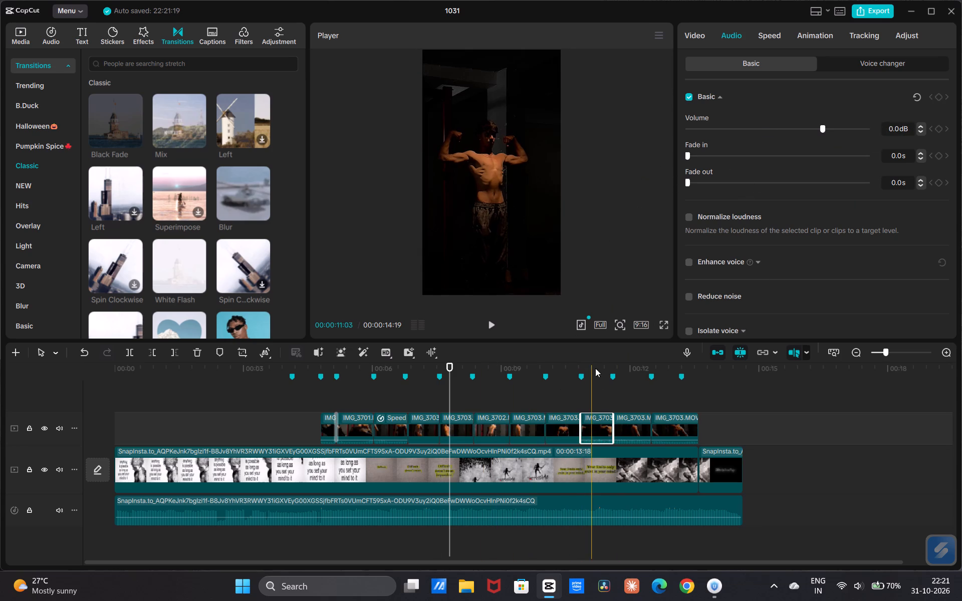
left_click_drag(756, 126, 629, 236)
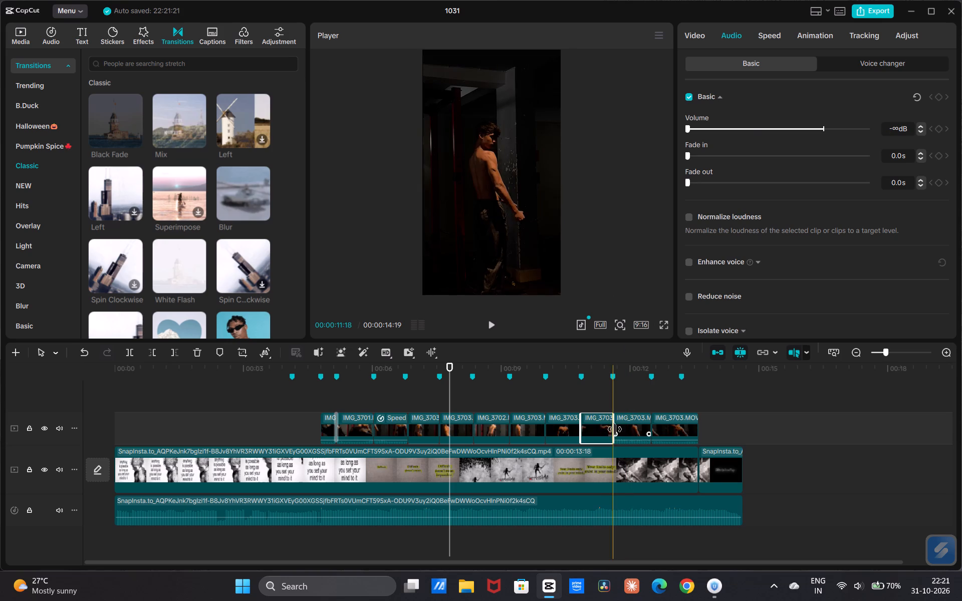
left_click(621, 428)
left_click_drag(742, 129, 683, 173)
left_click_drag(587, 236, 579, 263)
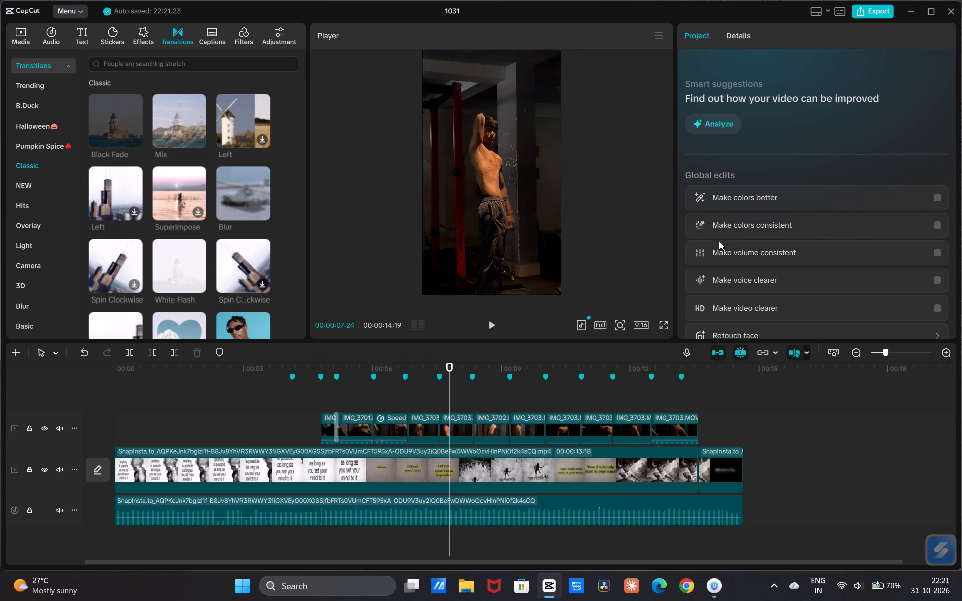
left_click(663, 418)
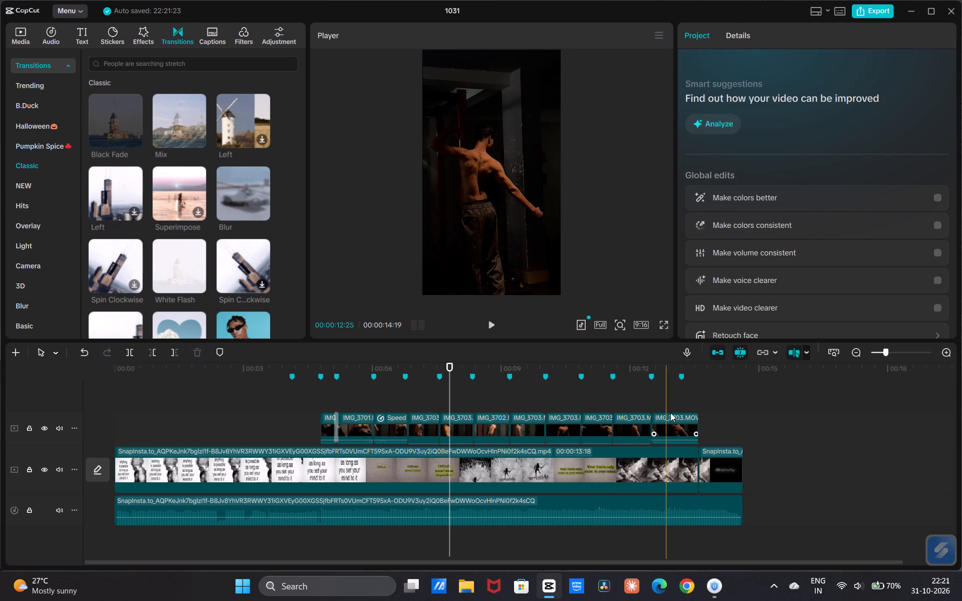
left_click(725, 34)
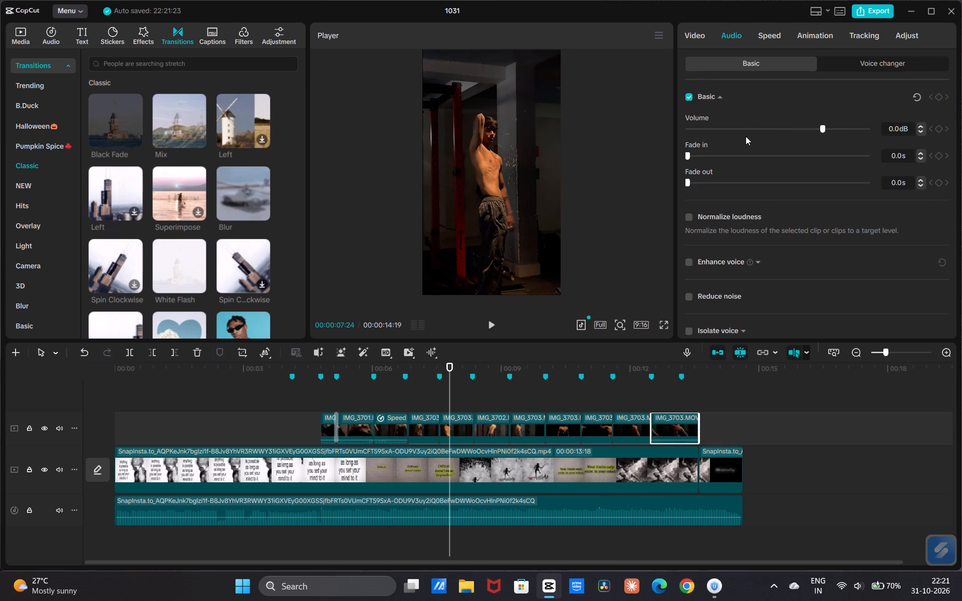
left_click_drag(746, 128, 423, 402)
Mute the second IMG_3701 clip, the slowed IMG_3702 piece and the short first IMG clip at -∞ dB.
left_click(363, 421)
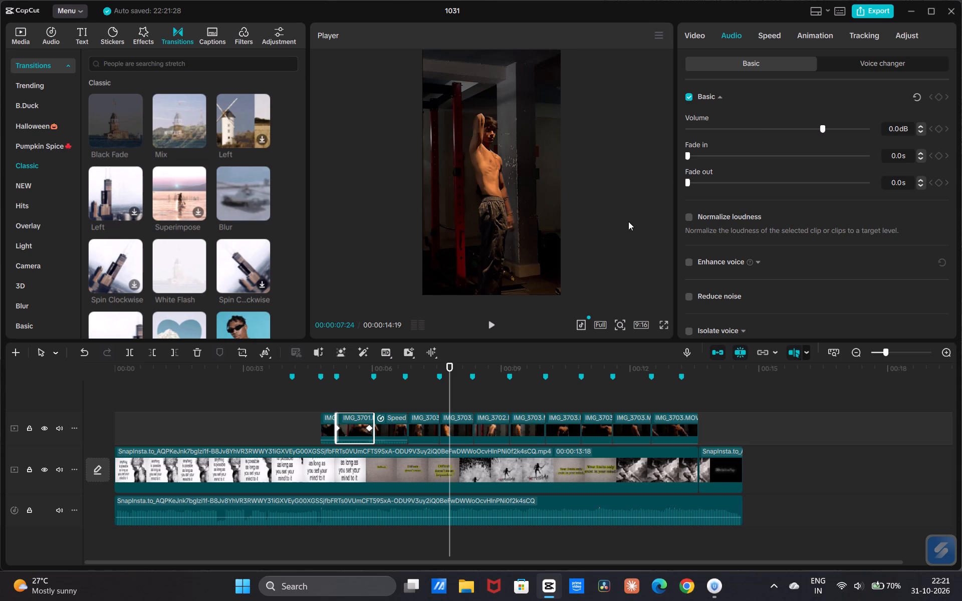
left_click_drag(766, 127, 584, 225)
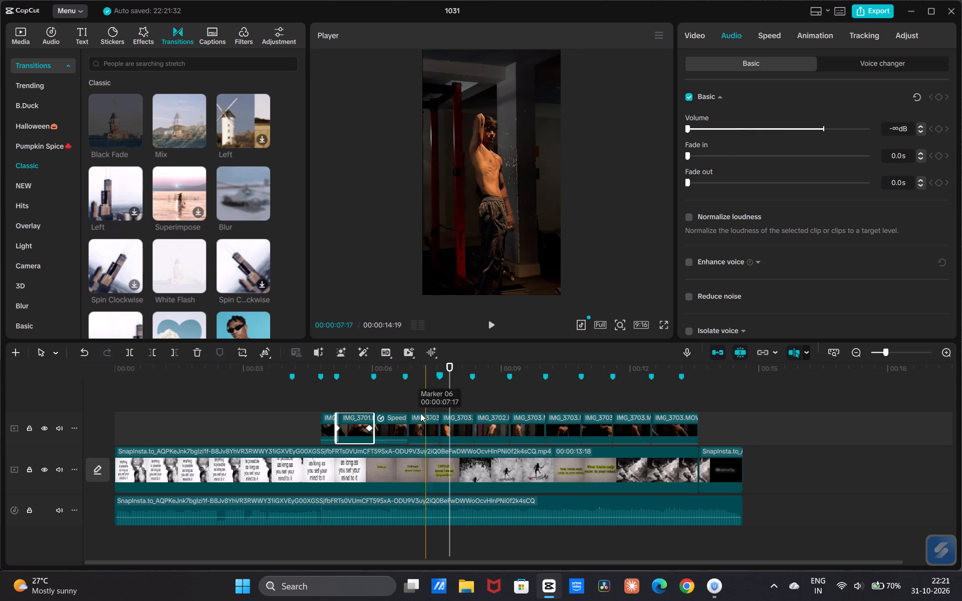
left_click(389, 415)
left_click_drag(708, 127, 552, 206)
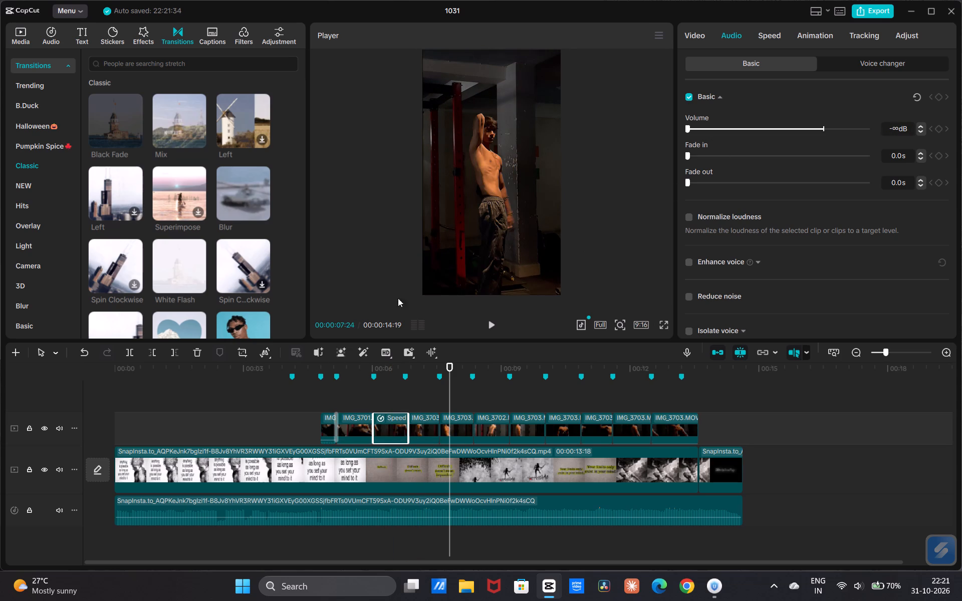
left_click(325, 428)
left_click_drag(711, 130, 598, 201)
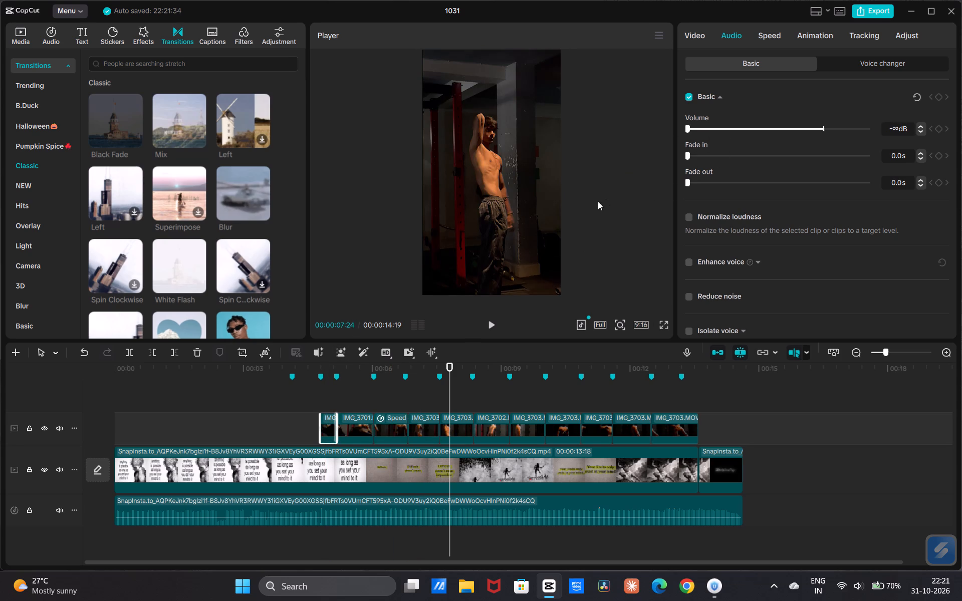
left_click_drag(598, 201, 595, 203)
Play the edit from the beginning and replay from about 00:00:06:23 to check how the IMG clips look in sequence.
left_click_drag(447, 383, 74, 394)
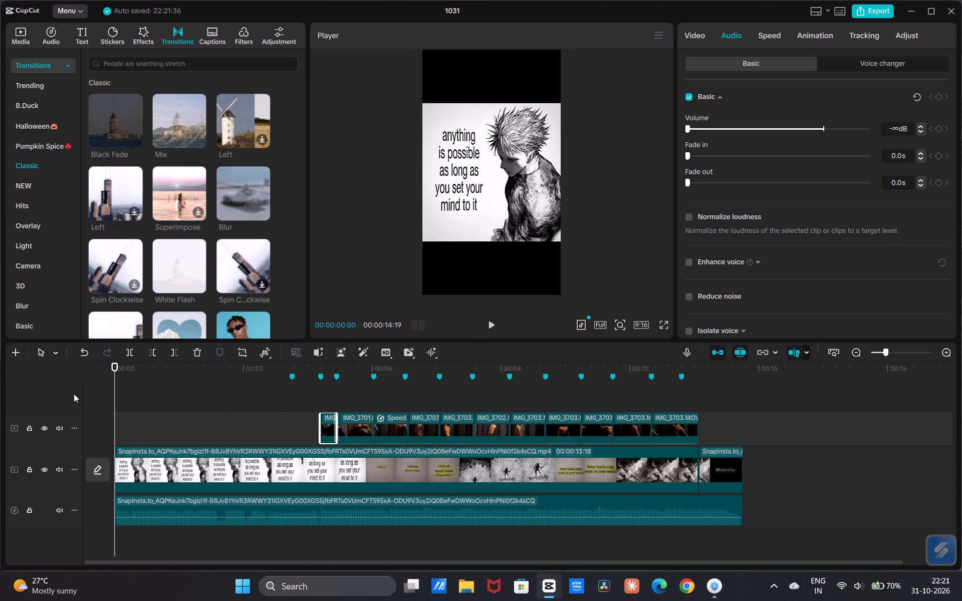
key("space")
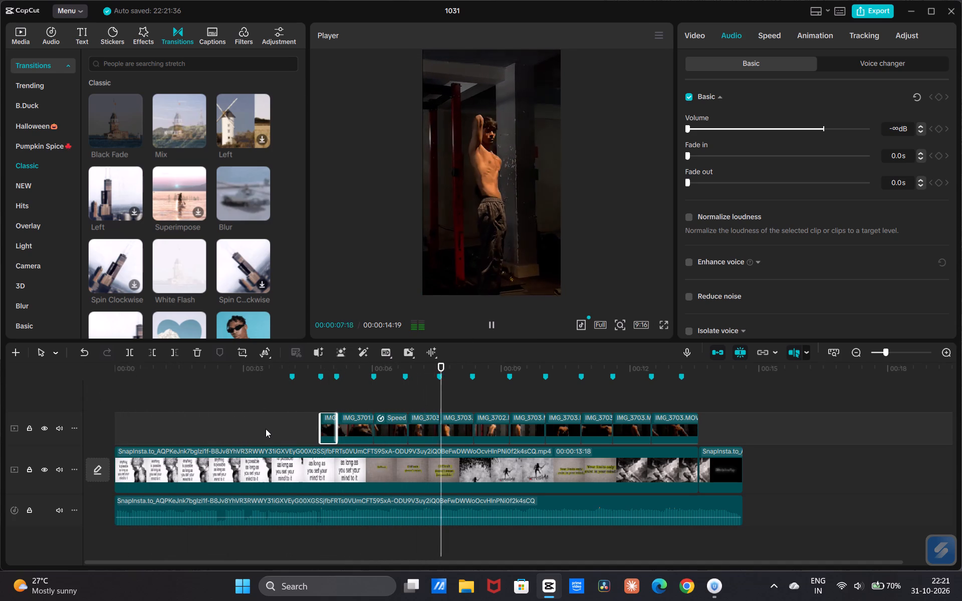
left_click(688, 40)
key("space")
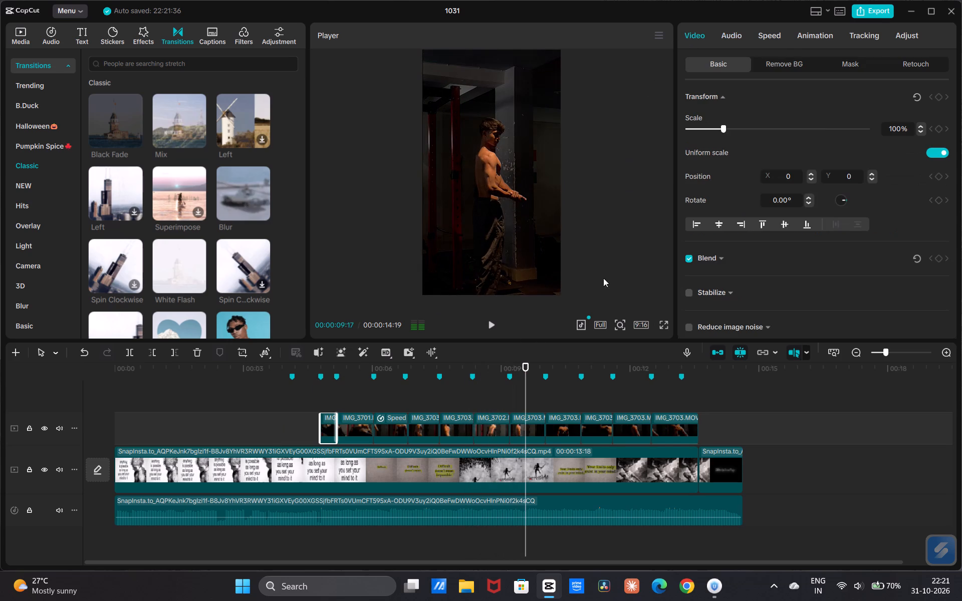
left_click_drag(523, 391, 404, 428)
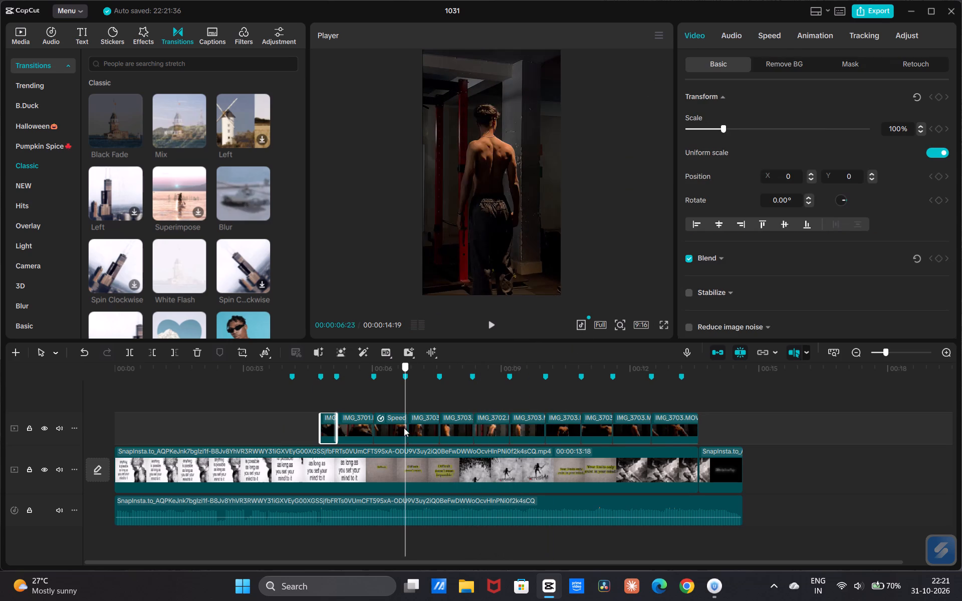
left_click_drag(404, 428, 404, 429)
key("space")
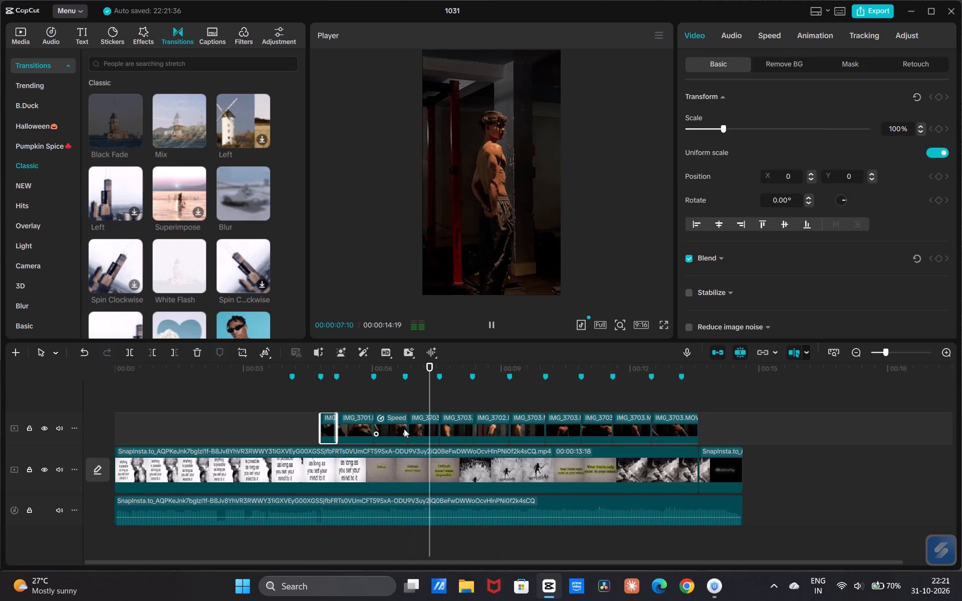
key("space")
Stabilize the IMG_3703 clip directly before the second IMG_3702 clip, using the Recommended level.
left_click(452, 424)
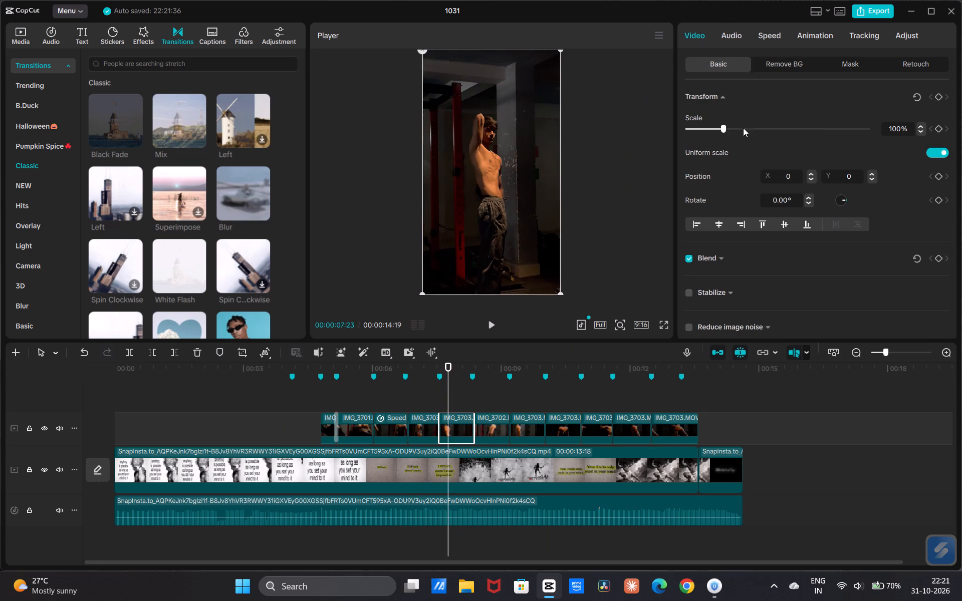
scroll(725, 192, "down", 4)
left_click(688, 110)
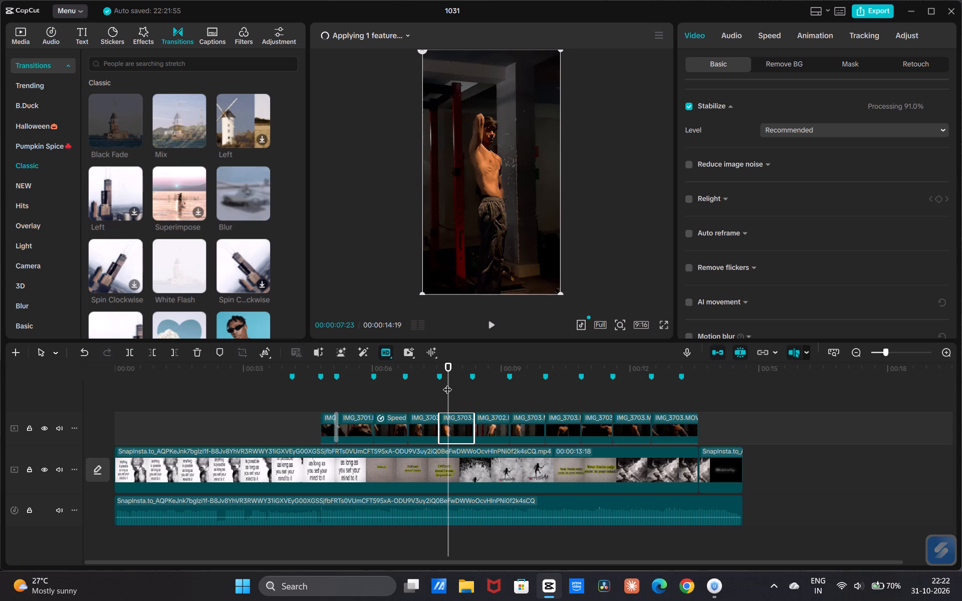
Review the IMG shots in playback and split the last IMG_3703 clip at the final marker, 00:00:13:06.
left_click_drag(447, 385, 335, 411)
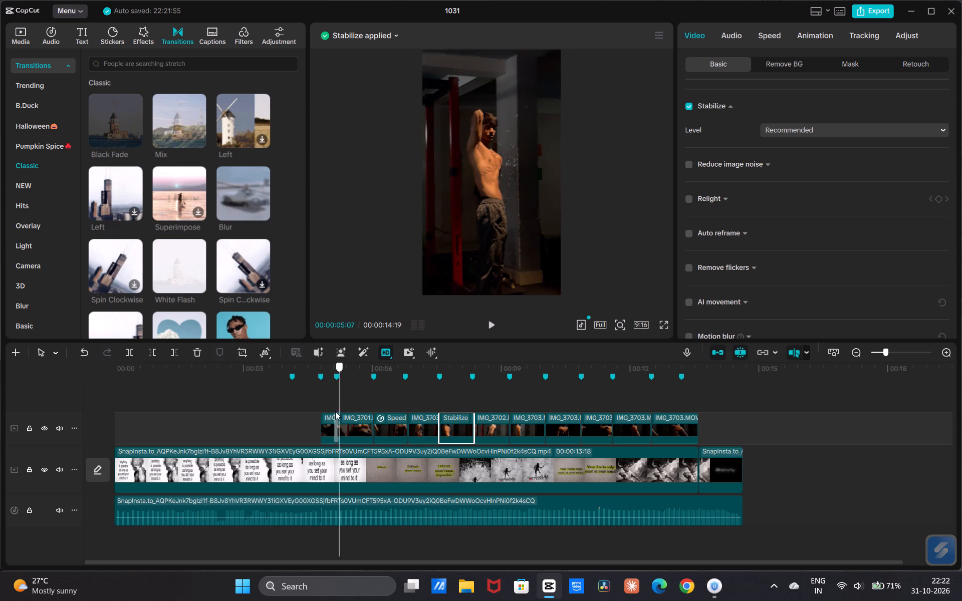
left_click_drag(335, 411, 317, 411)
key("space")
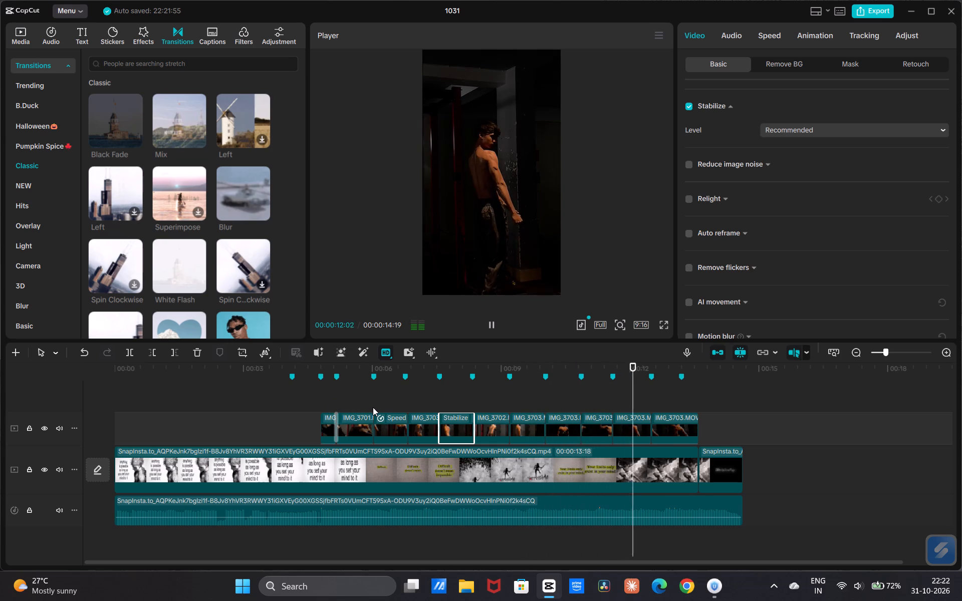
key("space")
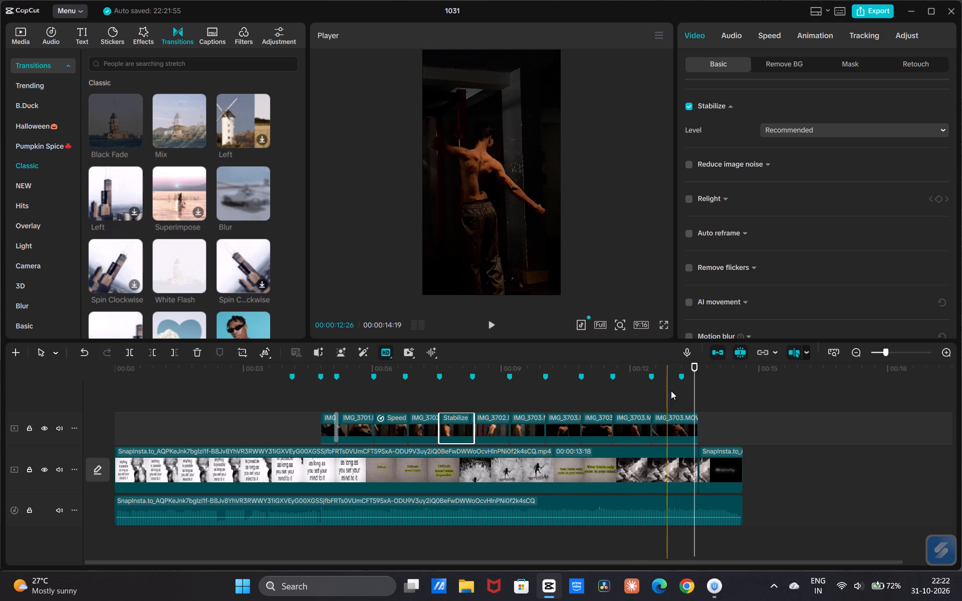
left_click_drag(696, 399, 682, 422)
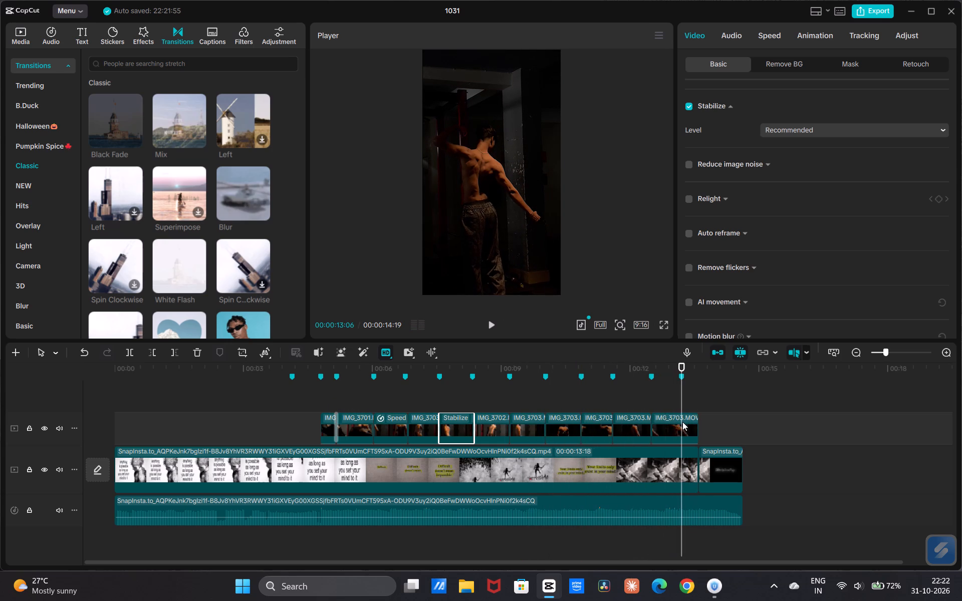
key("b")
left_click(682, 422)
key("a")
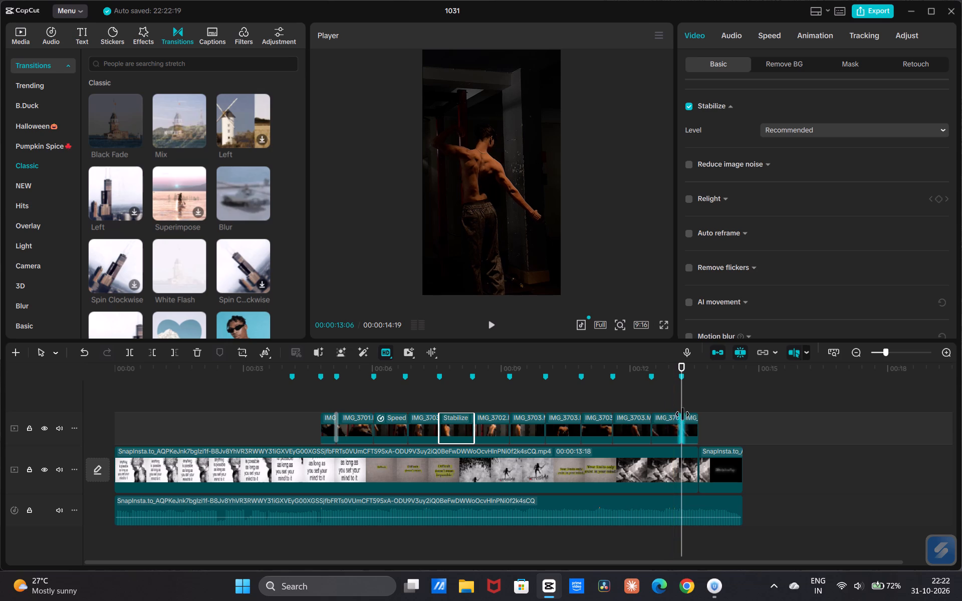
Add a Transform keyframe at the start of the last short IMG clip, at 00:00:13:06.
scroll(680, 139, "up", 5)
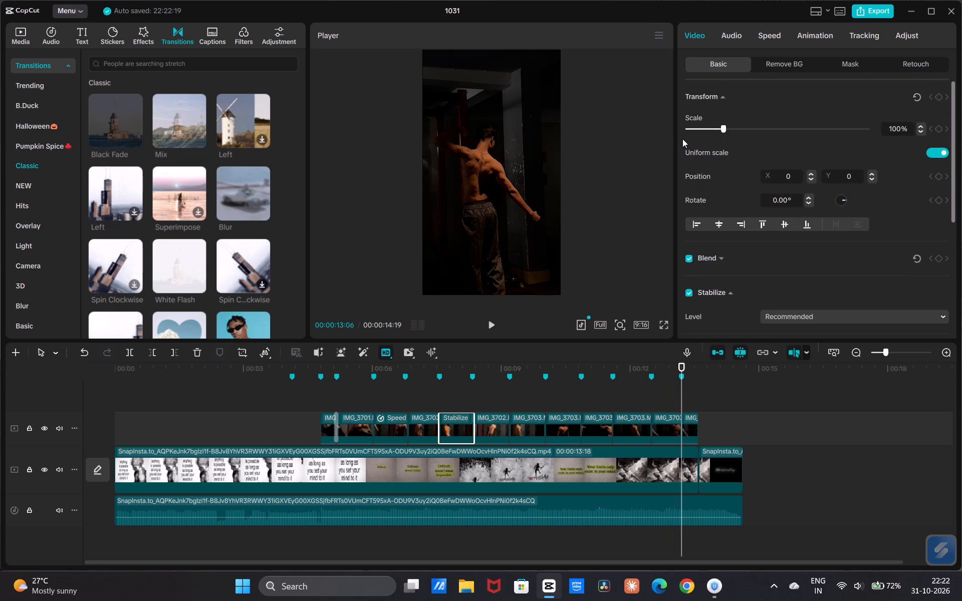
scroll(682, 139, "up", 4)
left_click(694, 431)
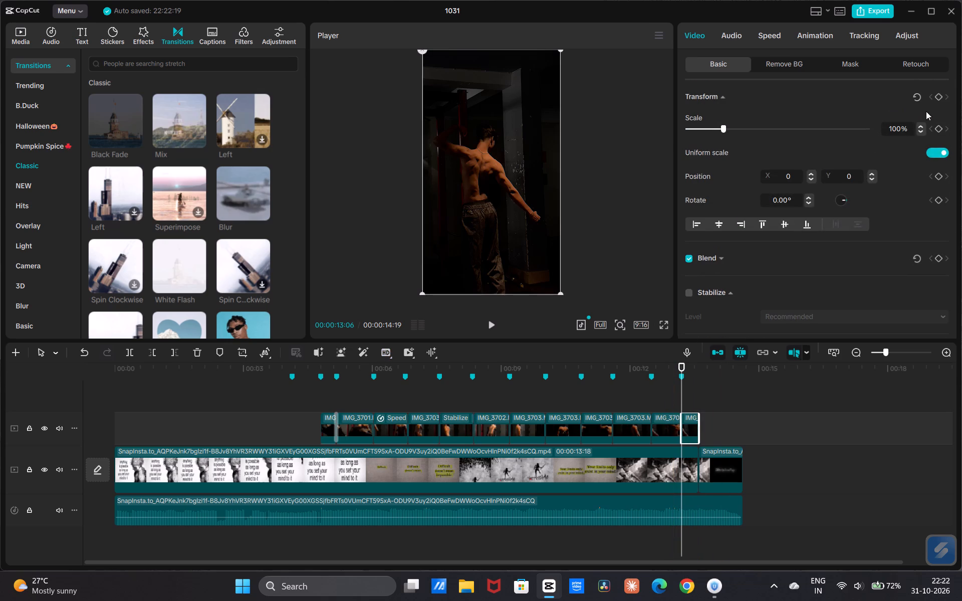
left_click(939, 94)
Add a second Transform keyframe at 00:00:13:17 near the end of the last IMG clip and set its scale to 120%.
left_click_drag(679, 385, 692, 397)
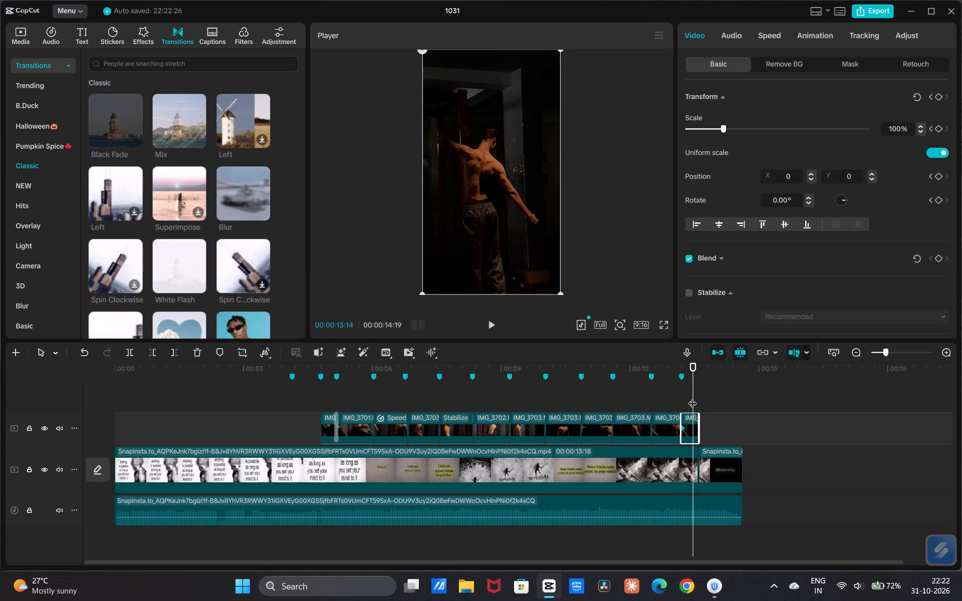
key("Right")
key("Right")
key("Right")
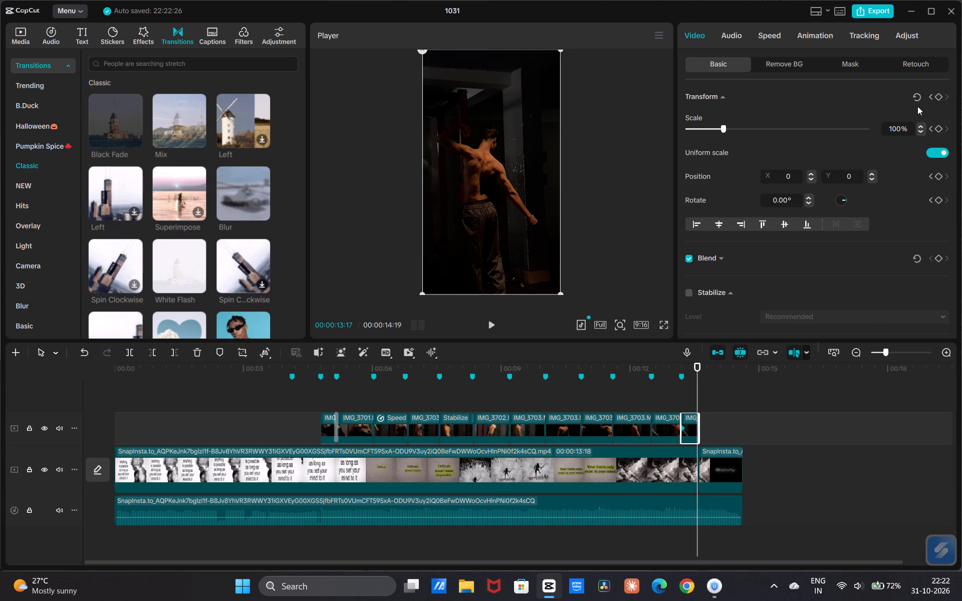
left_click(936, 97)
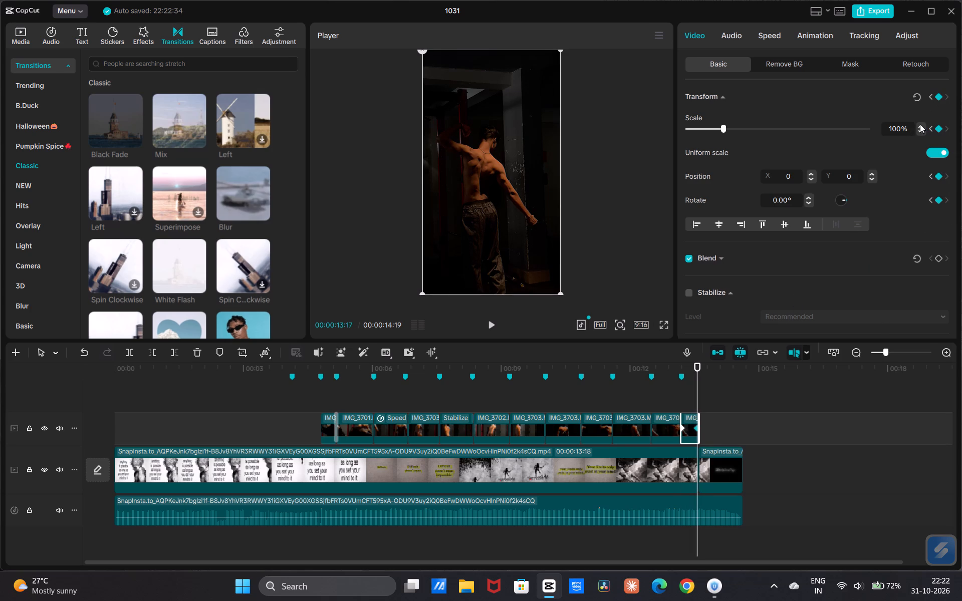
triple_click(920, 124)
left_click(919, 124)
triple_click(919, 124)
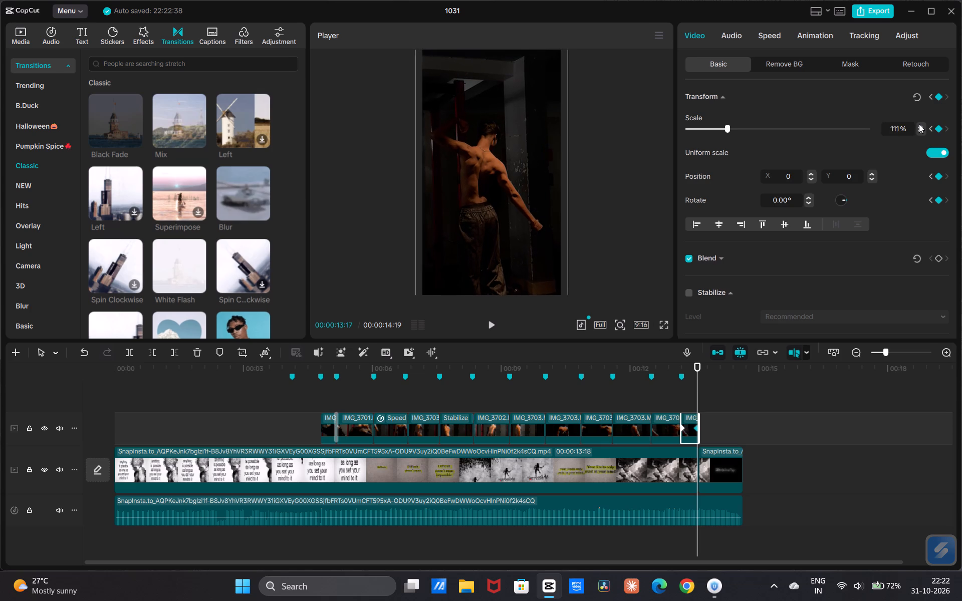
triple_click(918, 124)
left_click(918, 124)
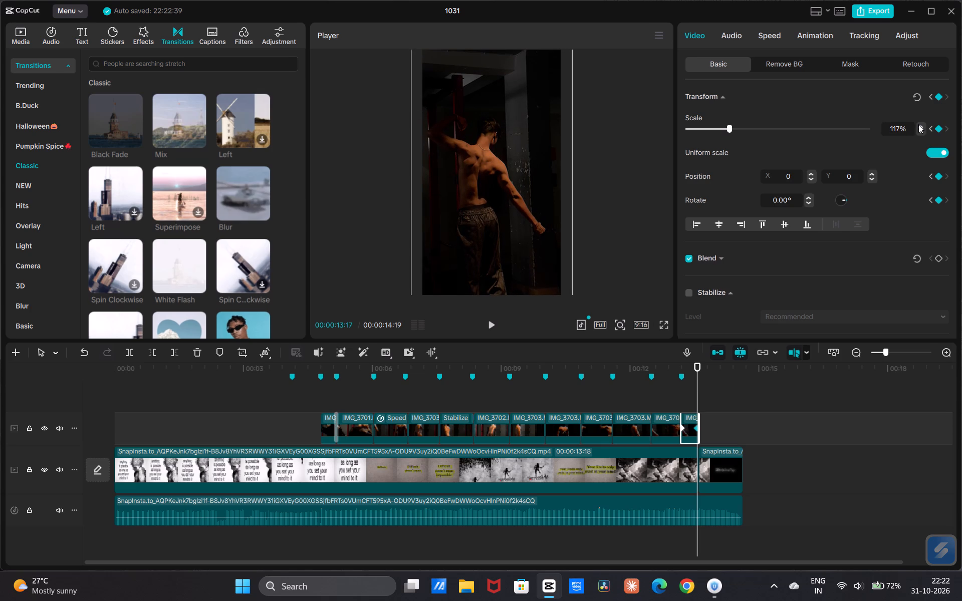
triple_click(918, 124)
left_click(921, 131)
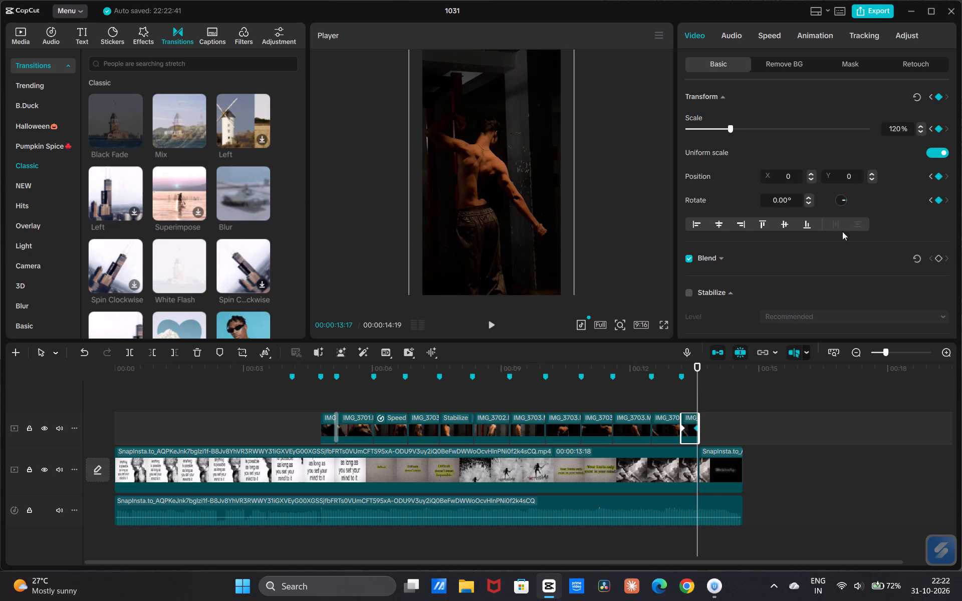
Play the ending to check the last clip's zoom, and replay the first IMG shots from 00:00:04:24.
left_click(695, 405)
left_click_drag(699, 386, 686, 395)
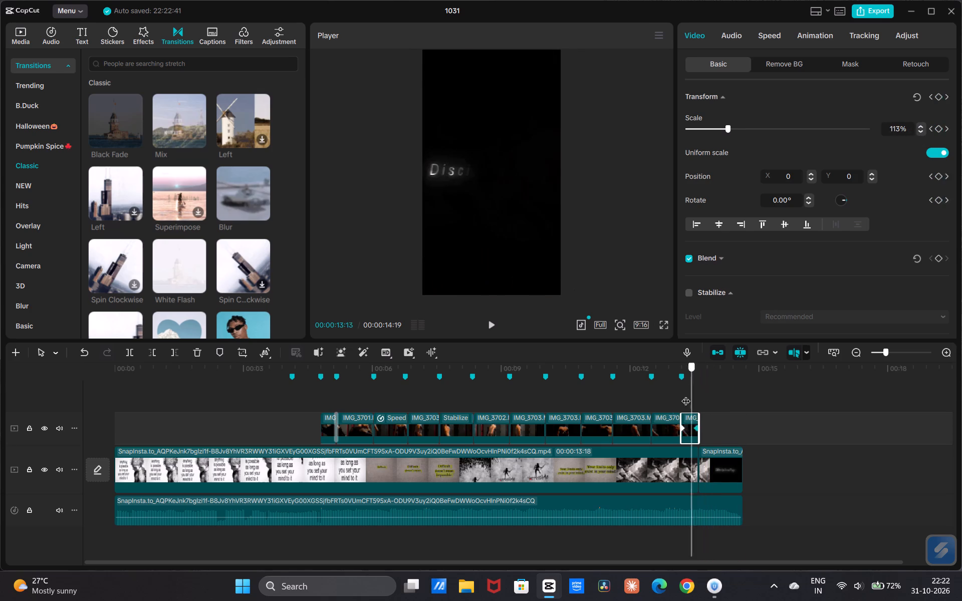
left_click_drag(686, 395, 654, 414)
key("space")
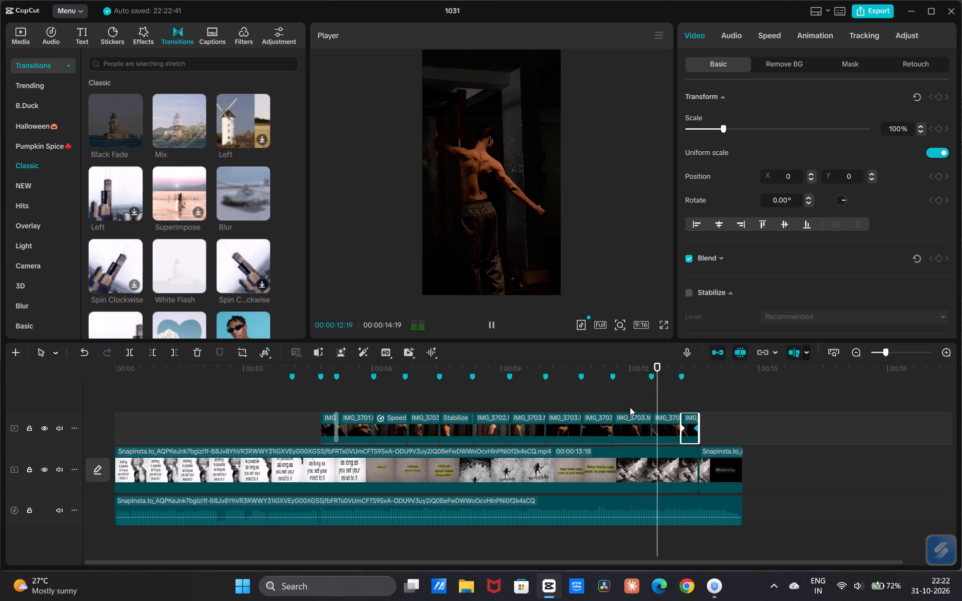
key("space")
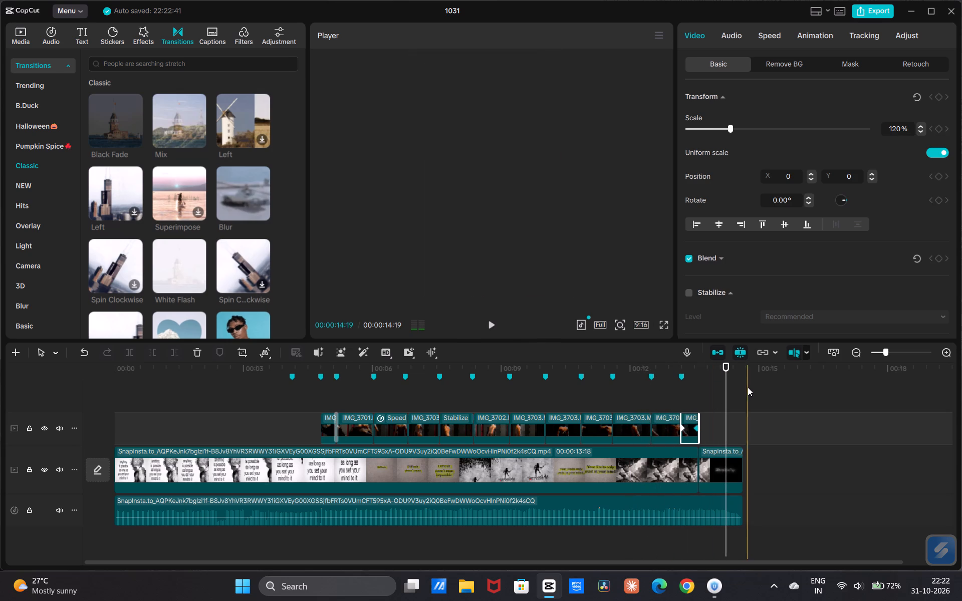
left_click_drag(727, 381, 352, 426)
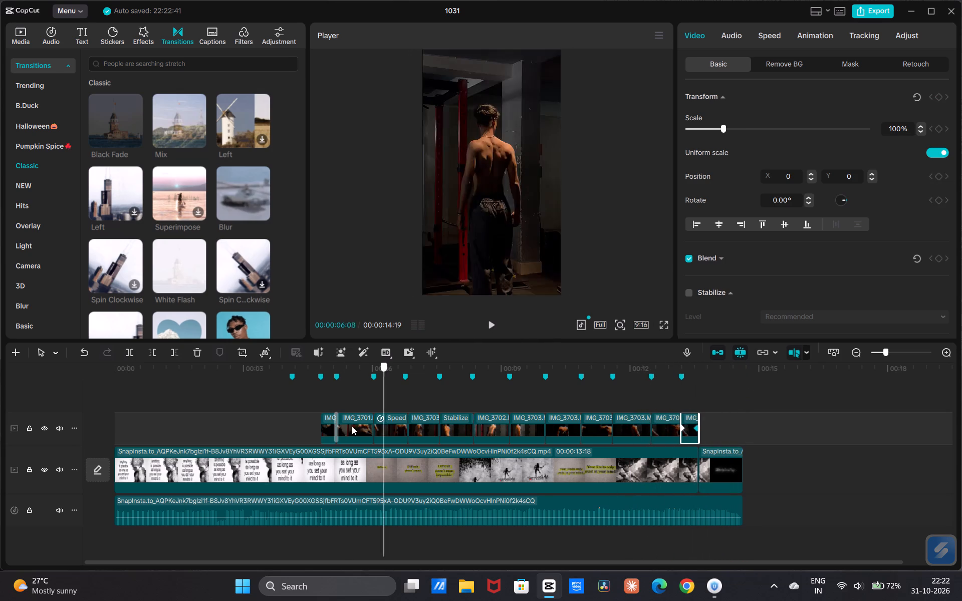
left_click_drag(352, 426, 329, 426)
left_click_drag(329, 399, 323, 407)
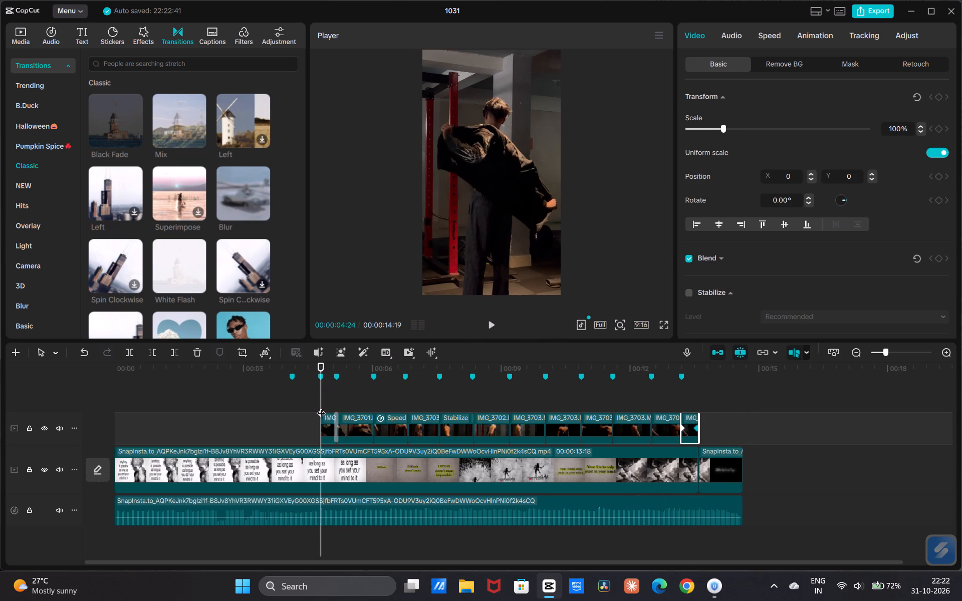
key("space")
key("space")
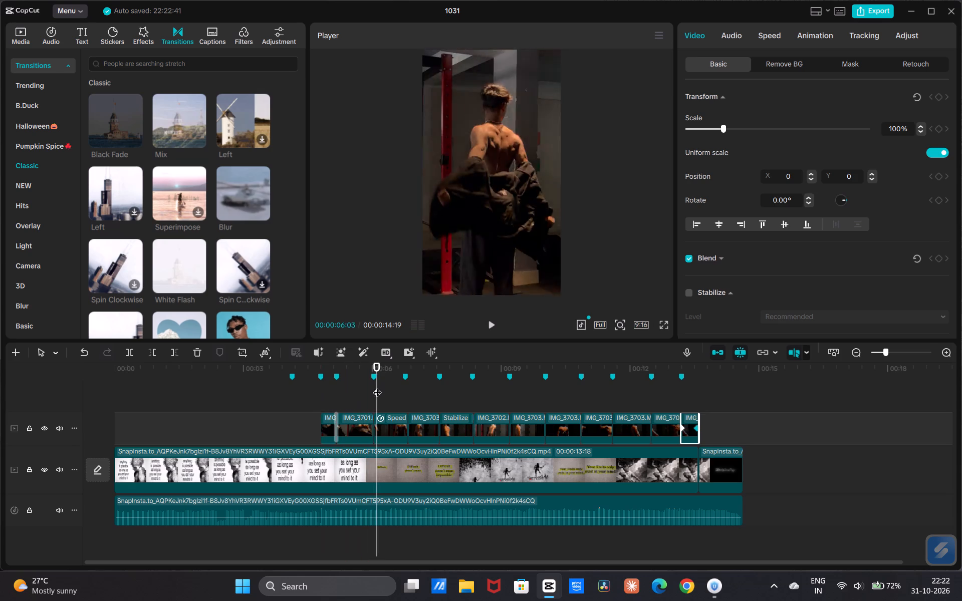
Add a 0.2 s Blur transition at 00:00:06:01 between the IMG_3701 clip and the slowed clip, and check it in playback.
left_click_drag(379, 387, 377, 418)
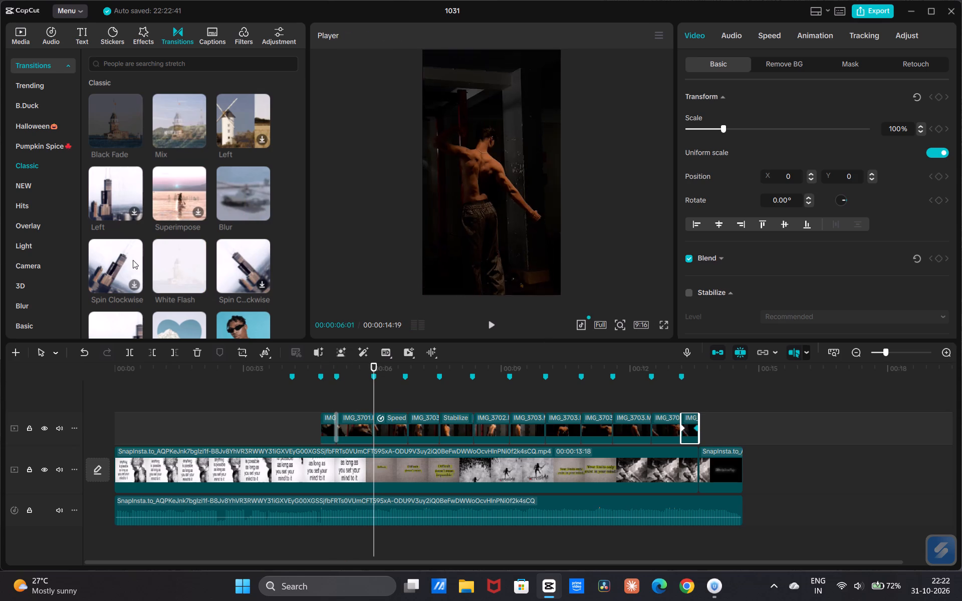
left_click_drag(235, 203, 359, 424)
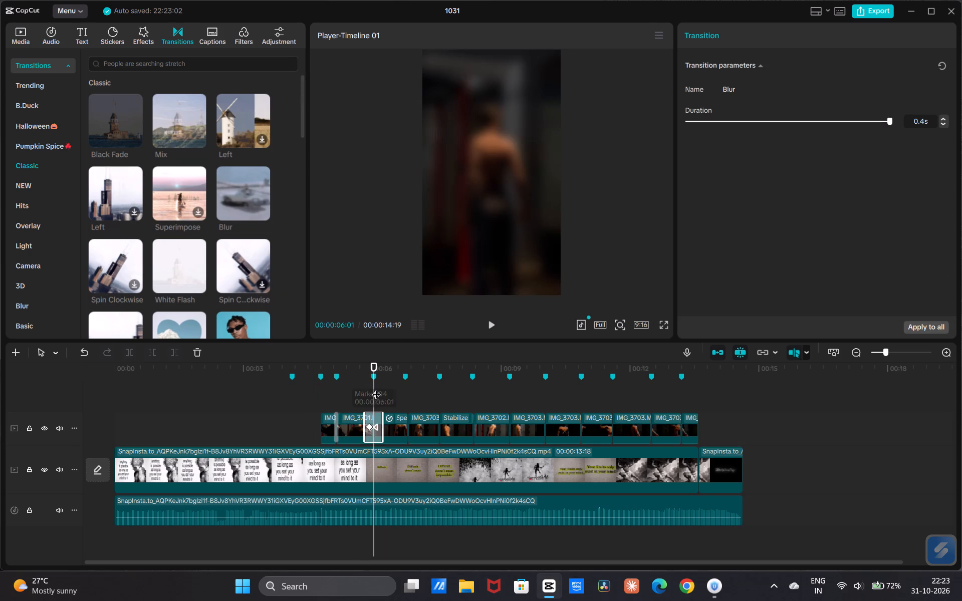
left_click(381, 418)
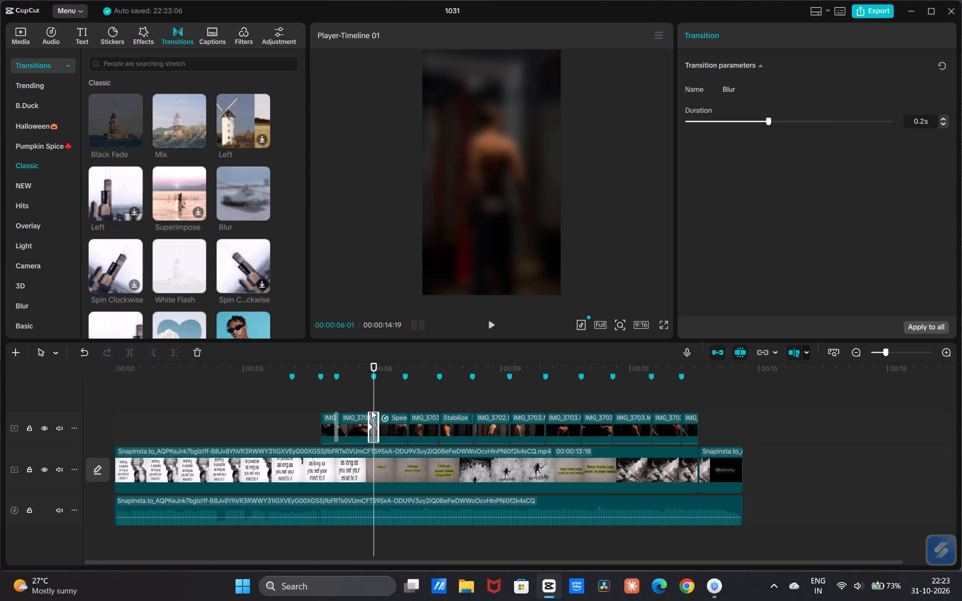
left_click(371, 395)
left_click_drag(368, 397, 355, 389)
key("space")
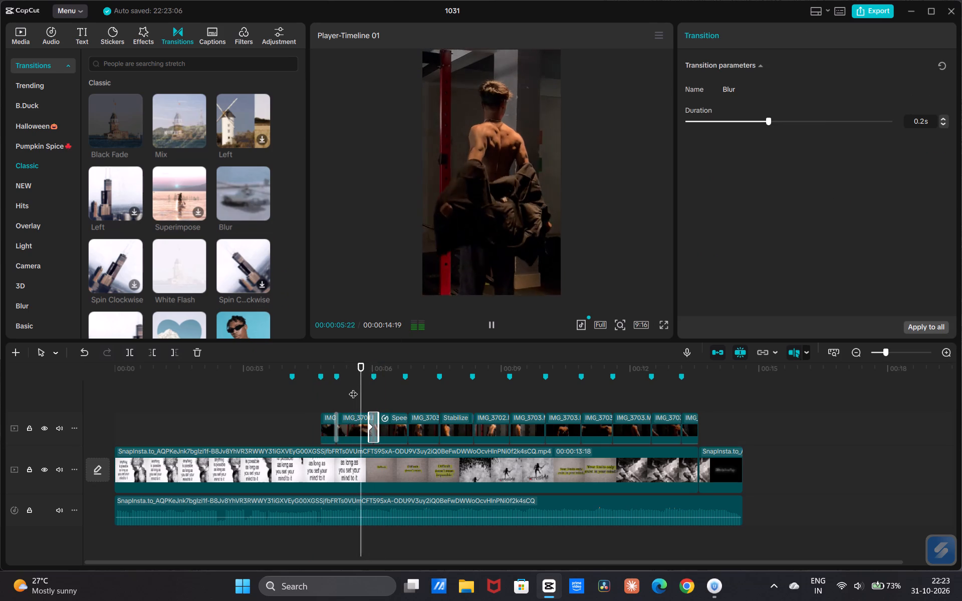
key("space")
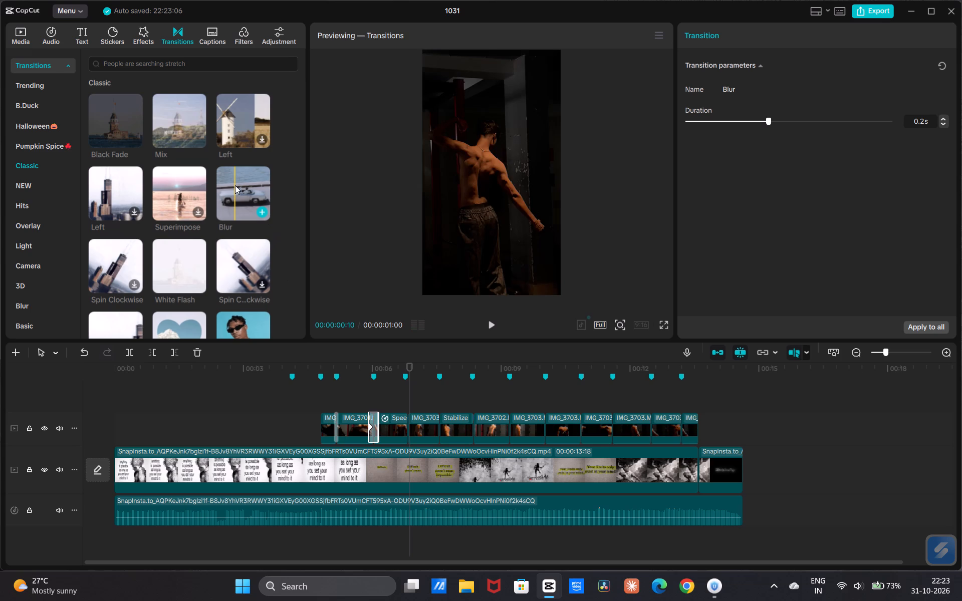
Add a Blur transition between the slowed clip and the clip after it, shorten it to 0.1 s, and check it in playback.
left_click_drag(234, 186, 389, 421)
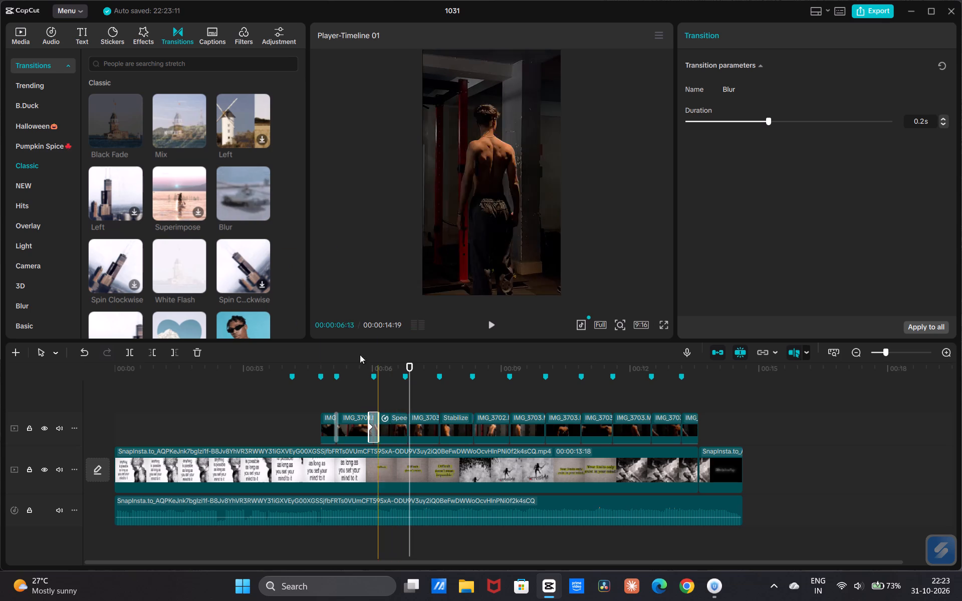
left_click_drag(234, 183, 397, 425)
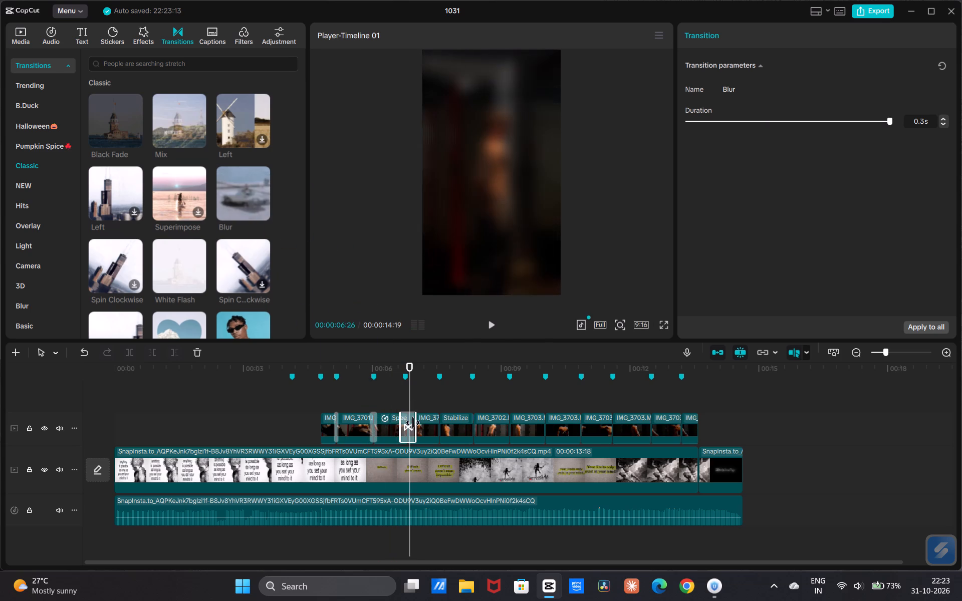
left_click_drag(416, 422, 408, 421)
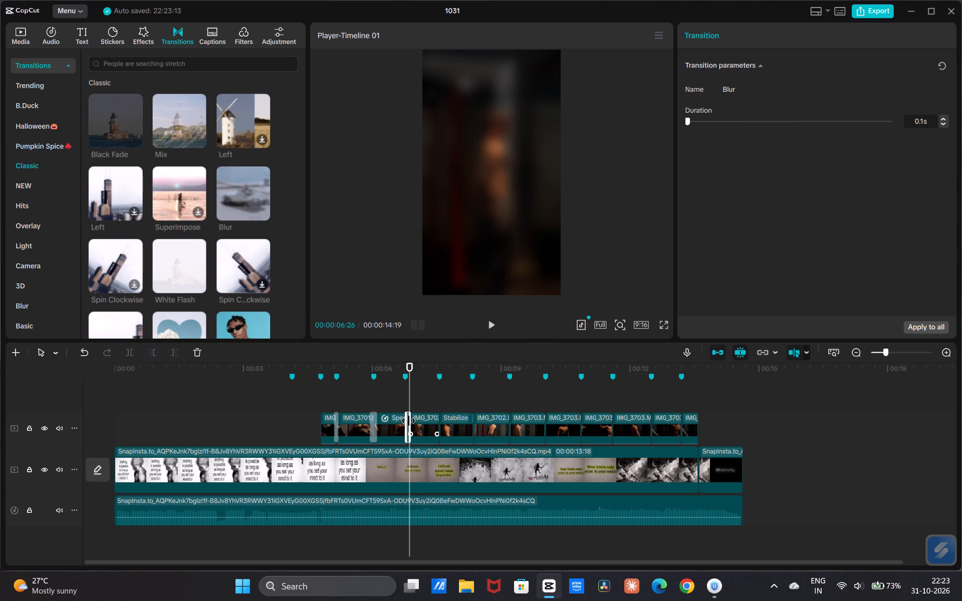
left_click_drag(408, 421, 408, 419)
left_click(392, 391)
key("space")
key("space")
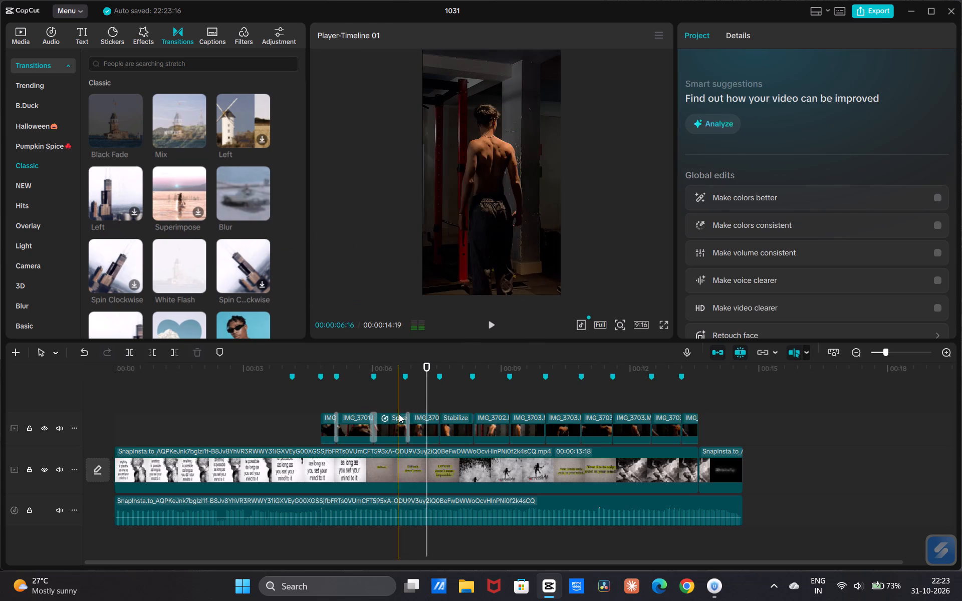
left_click(398, 390)
key("space")
key("space")
left_click(410, 419)
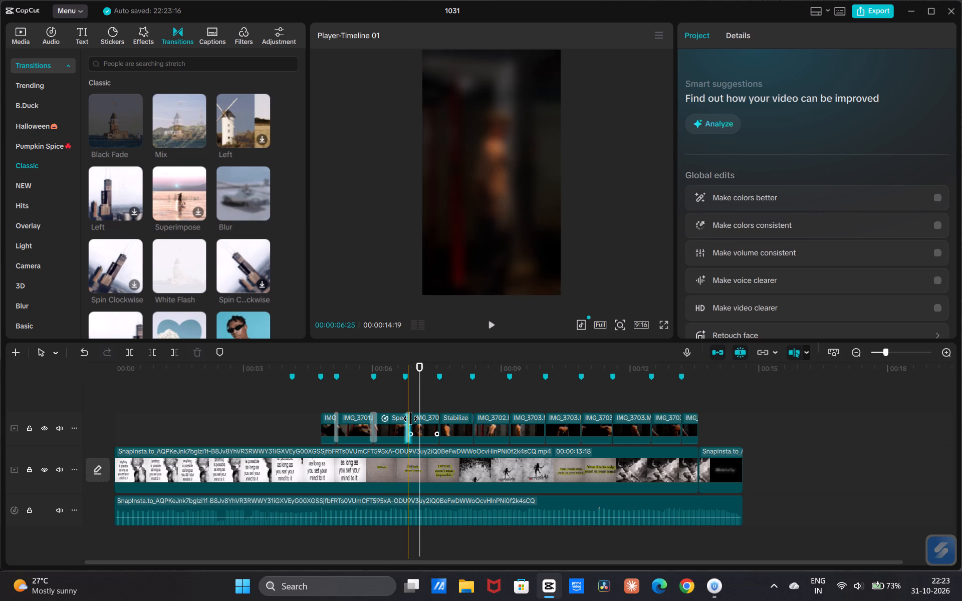
left_click(401, 402)
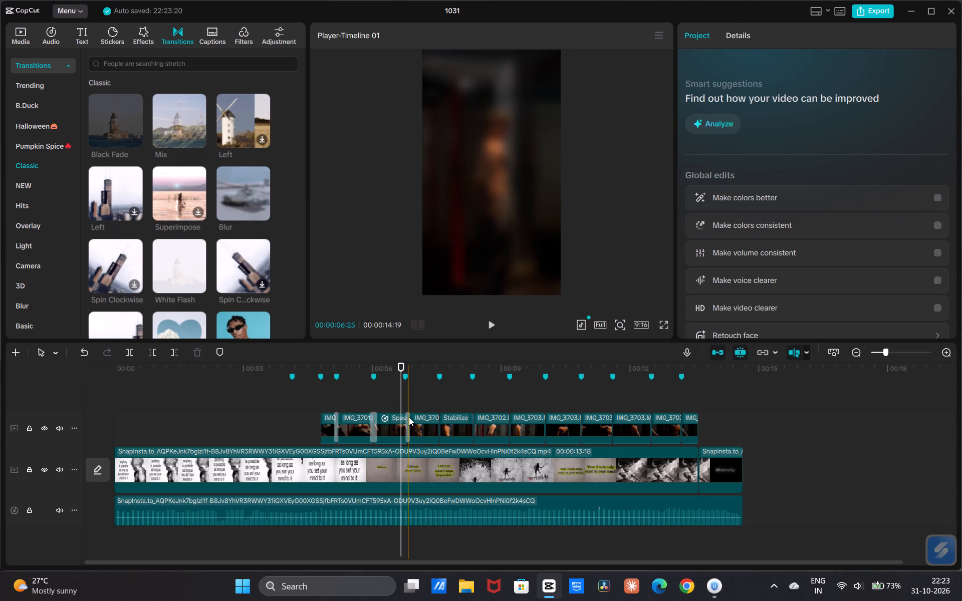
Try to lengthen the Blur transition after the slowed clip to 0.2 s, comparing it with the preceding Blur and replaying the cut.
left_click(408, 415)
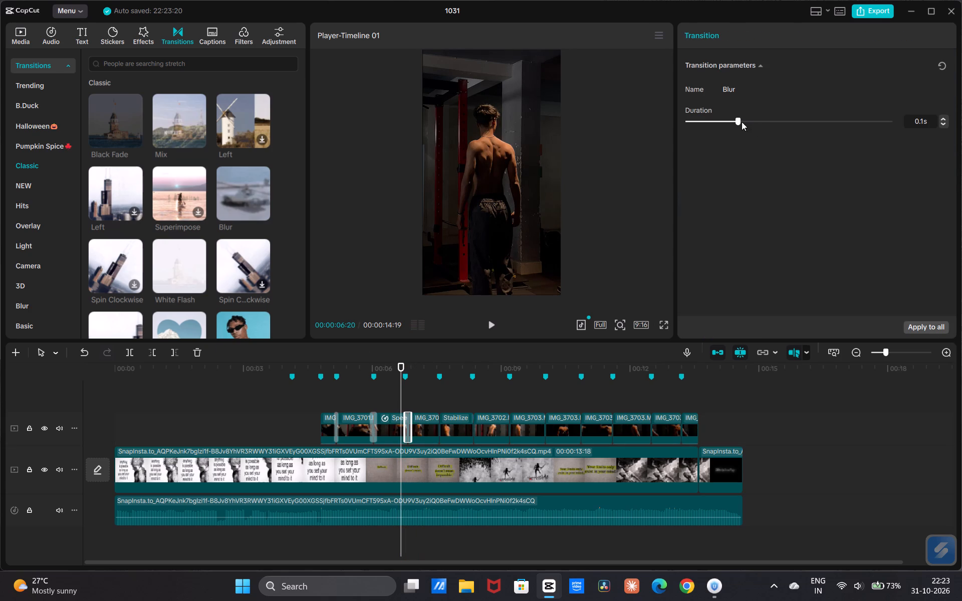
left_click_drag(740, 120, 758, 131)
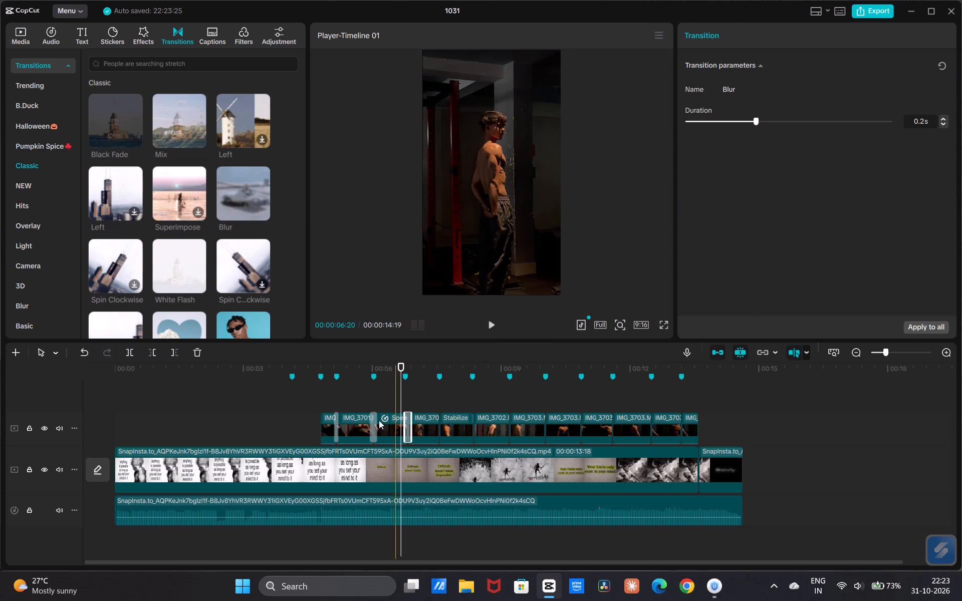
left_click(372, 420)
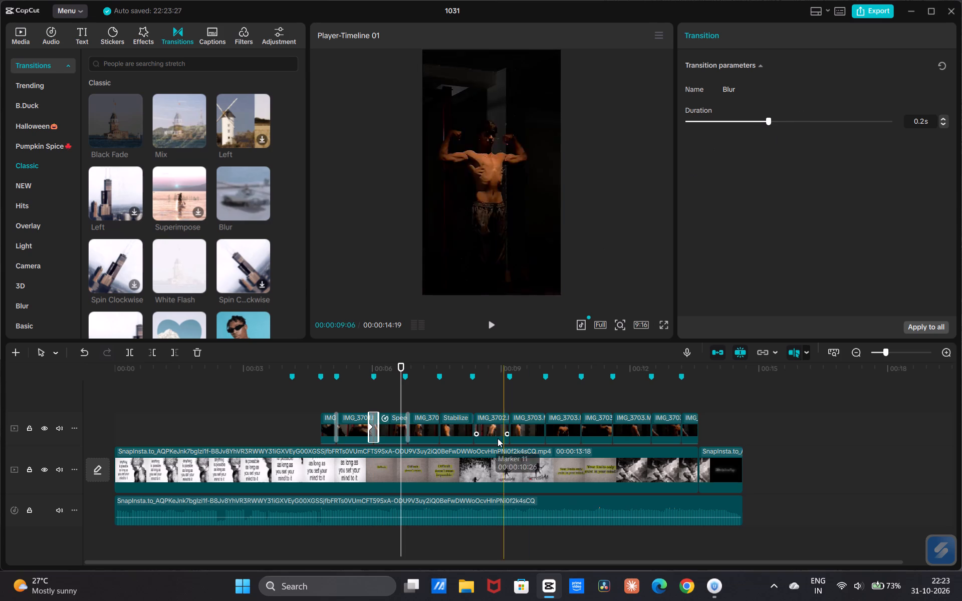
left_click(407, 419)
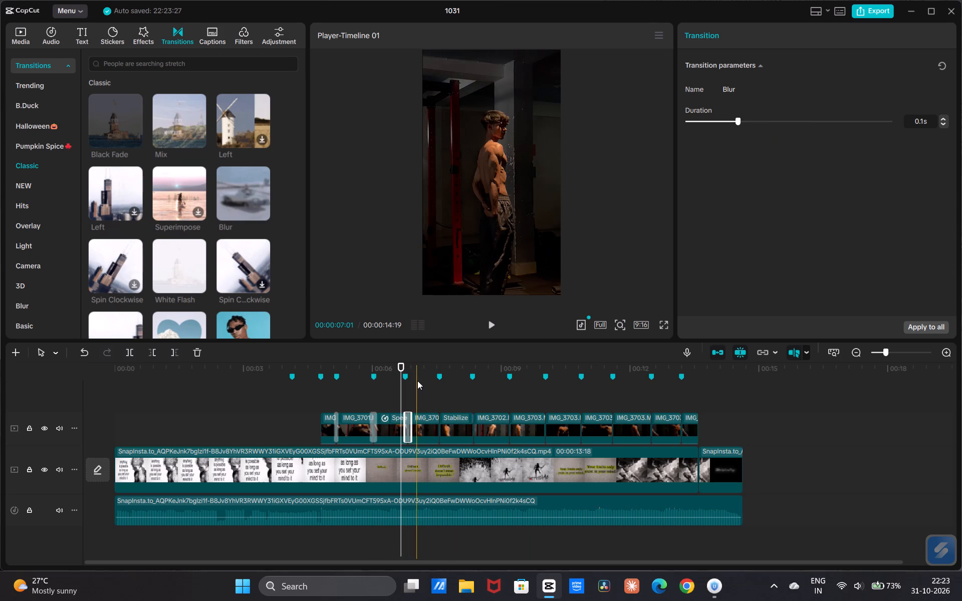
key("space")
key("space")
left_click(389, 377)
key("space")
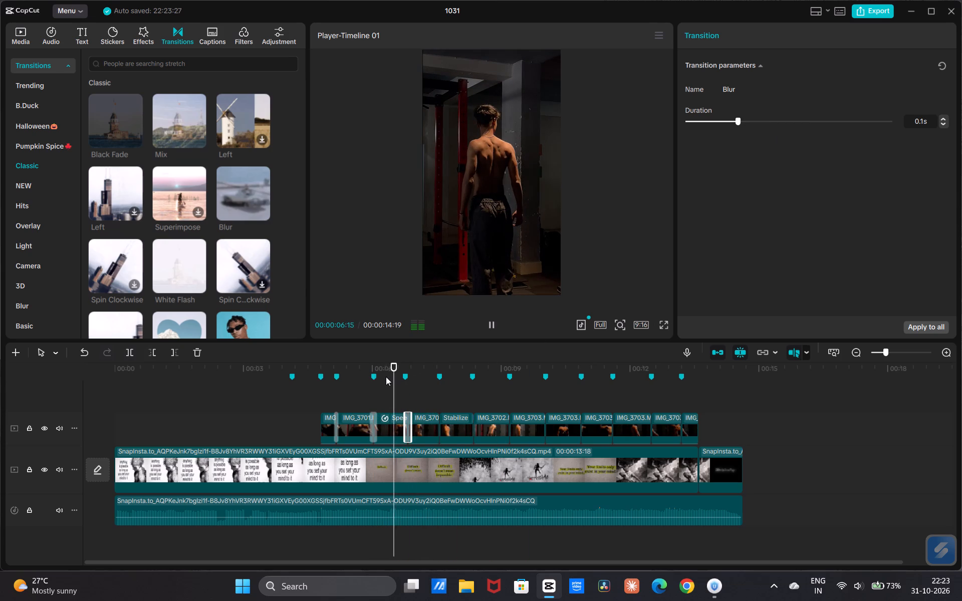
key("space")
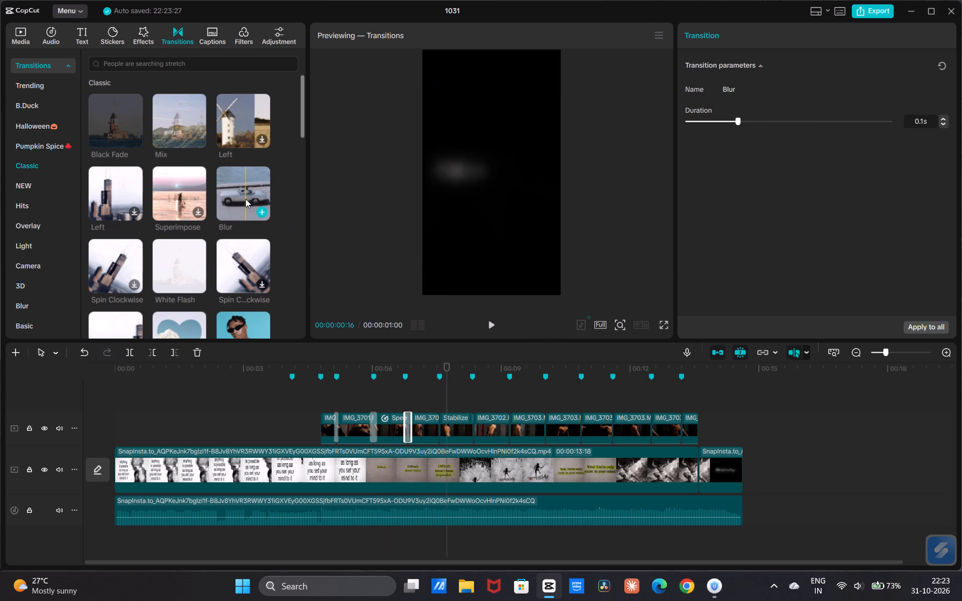
Add a Blur transition between the IMG clip after the slowed one and the Stabilize clip, shorten it to 0.3 s, and check it in playback.
left_click_drag(246, 199, 427, 427)
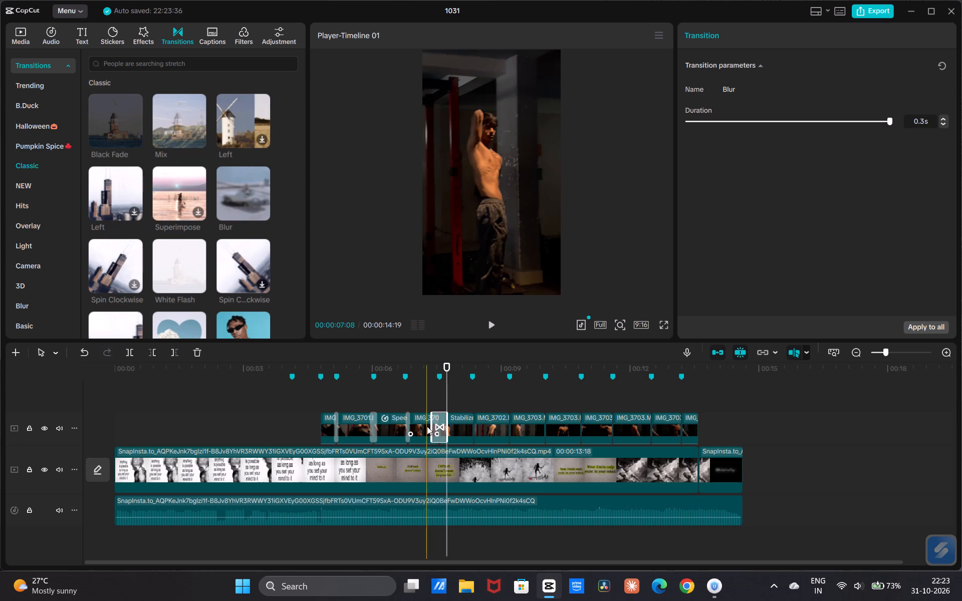
left_click_drag(862, 127, 838, 138)
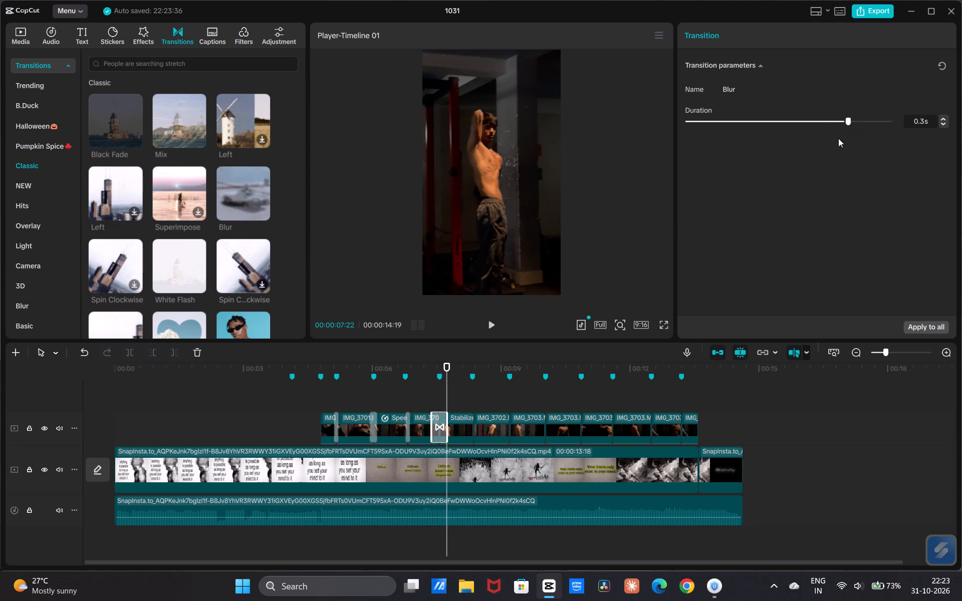
left_click_drag(838, 138, 817, 148)
left_click(341, 383)
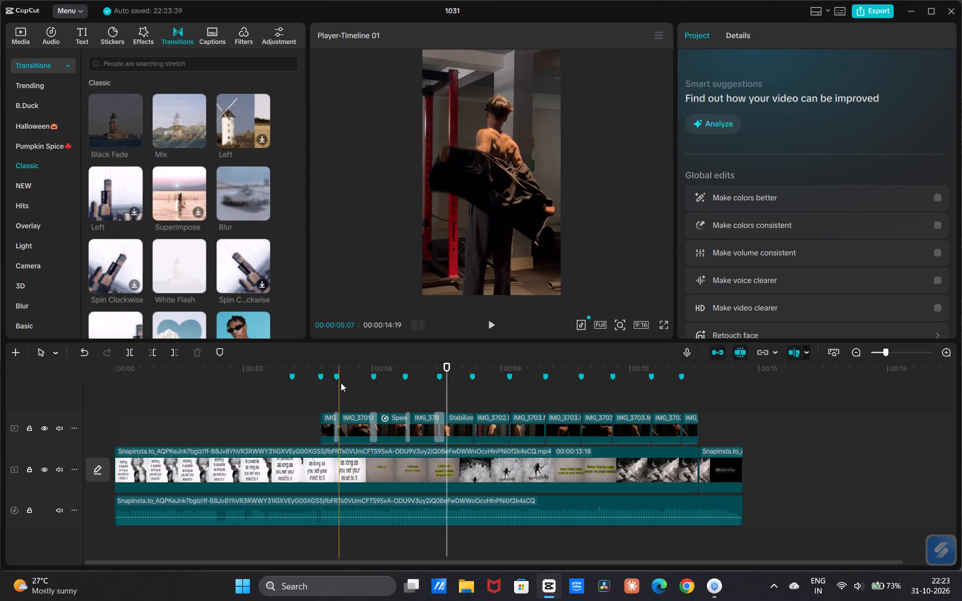
left_click(313, 375)
key("space")
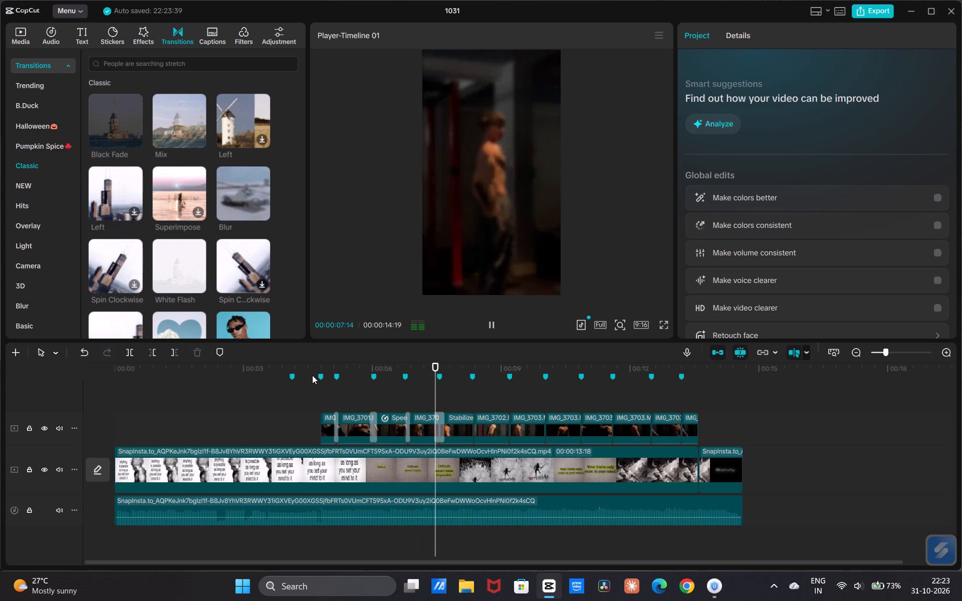
key("space")
Shorten the Blur transition before the Stabilize clip to 0.2 s and replay that cut.
left_click(440, 419)
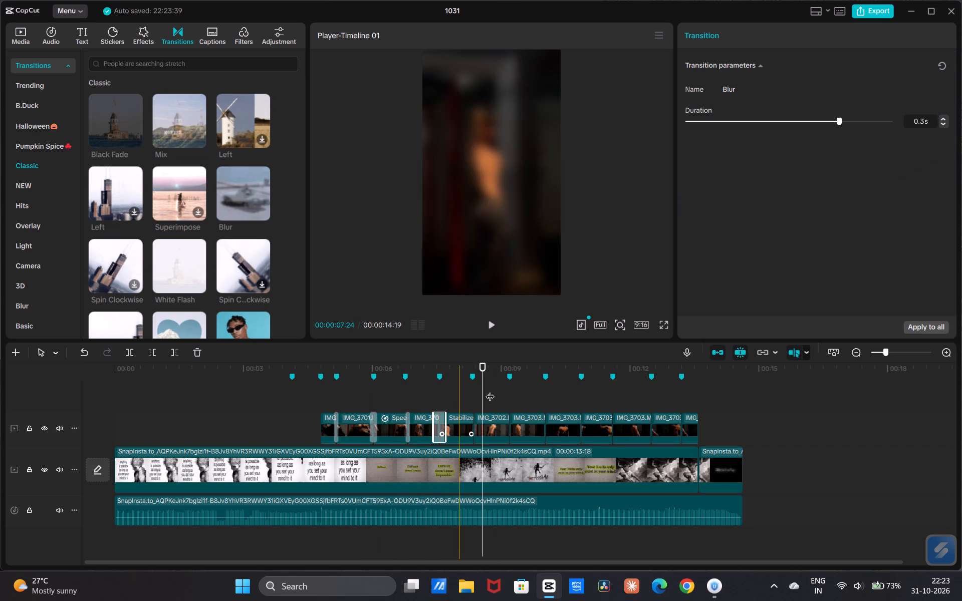
left_click_drag(830, 120, 818, 138)
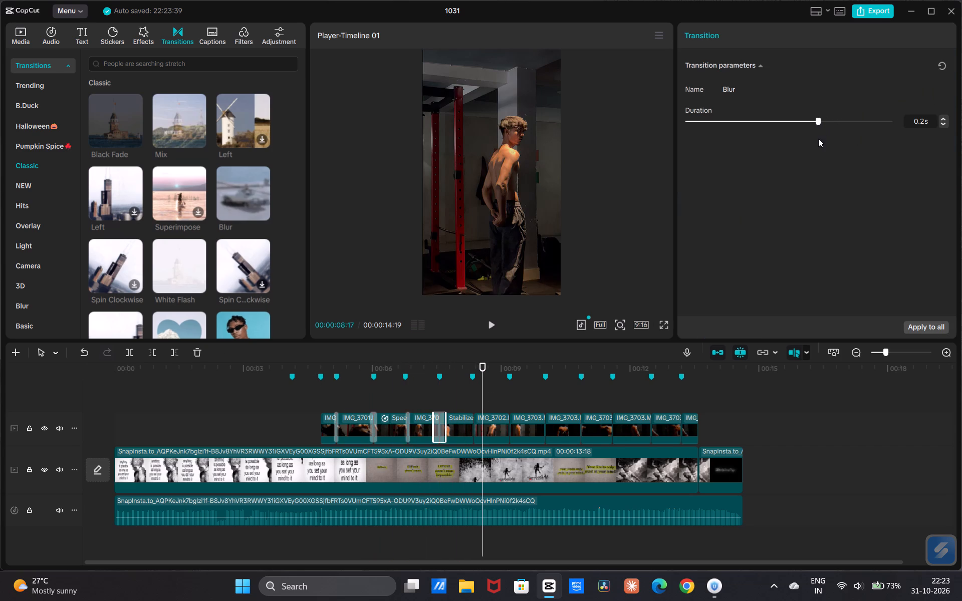
left_click_drag(818, 138, 815, 143)
left_click_drag(798, 121, 789, 136)
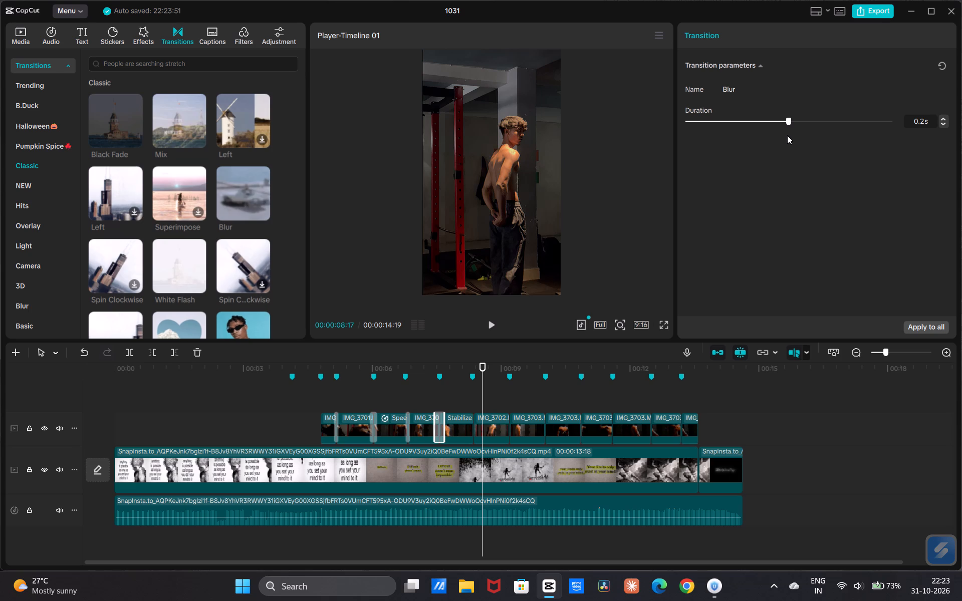
left_click(413, 378)
key("space")
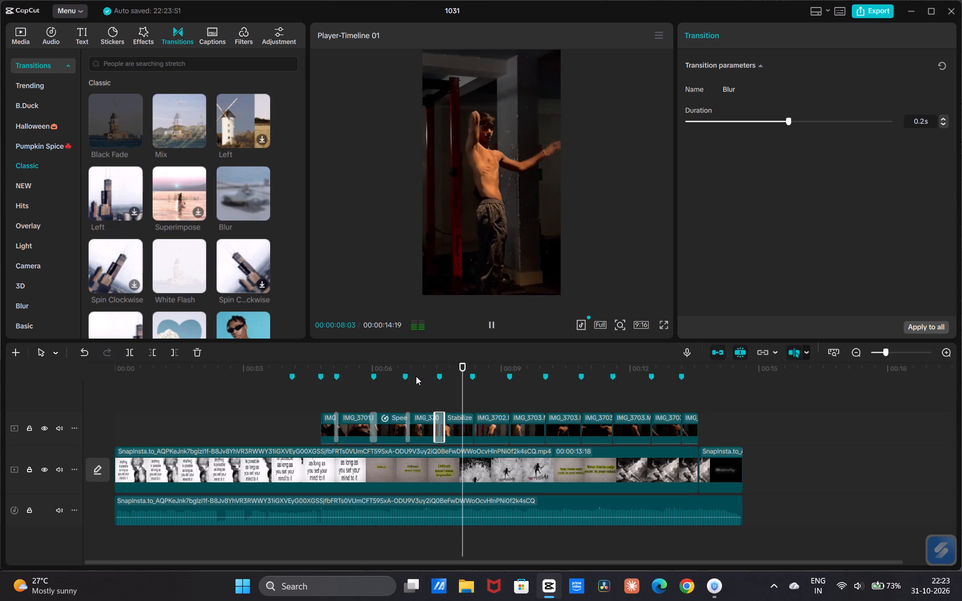
key("space")
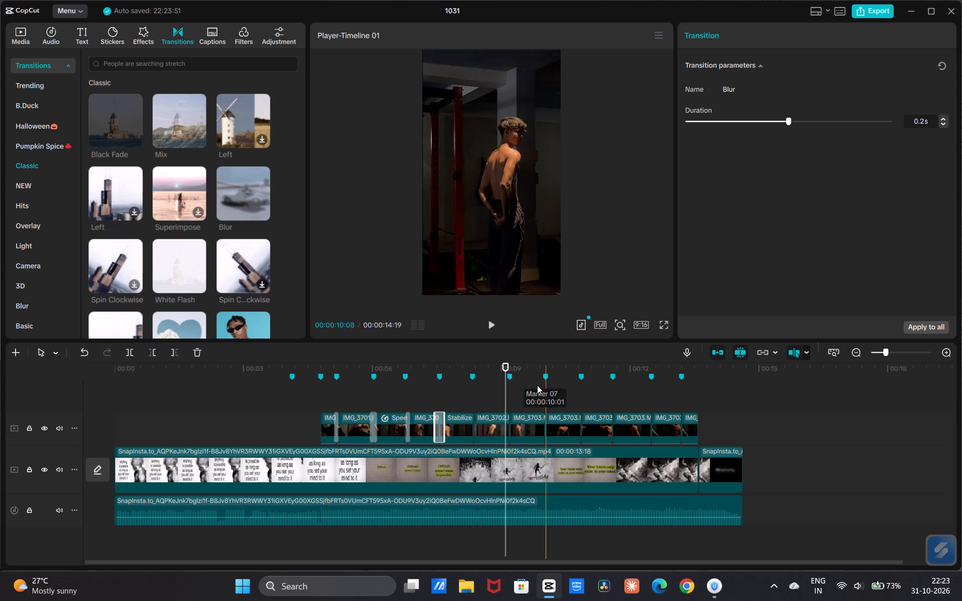
Apply the 0.2 s Blur transition to all cuts and play the sequence through to the ending.
left_click(915, 330)
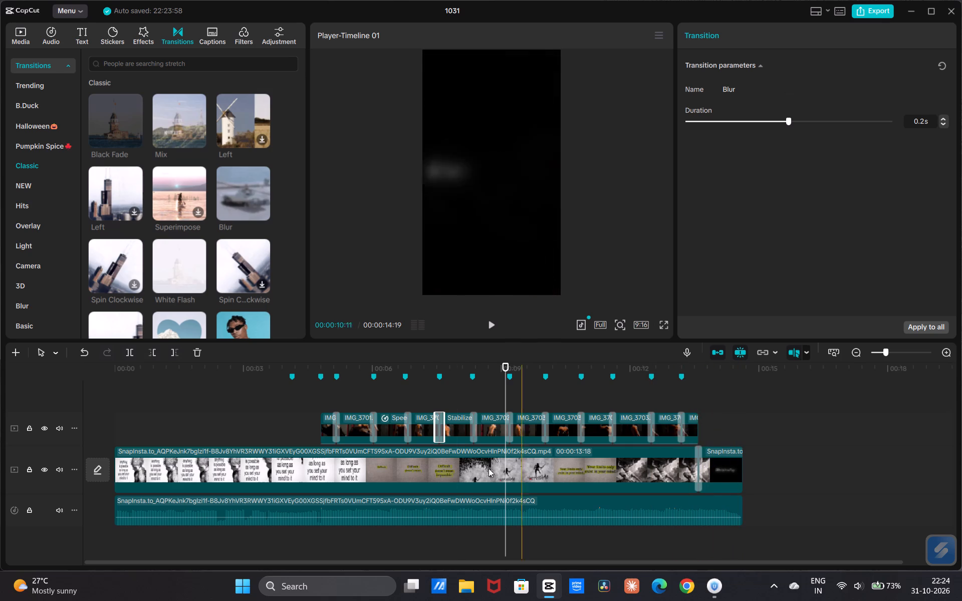
left_click(289, 416)
key("space")
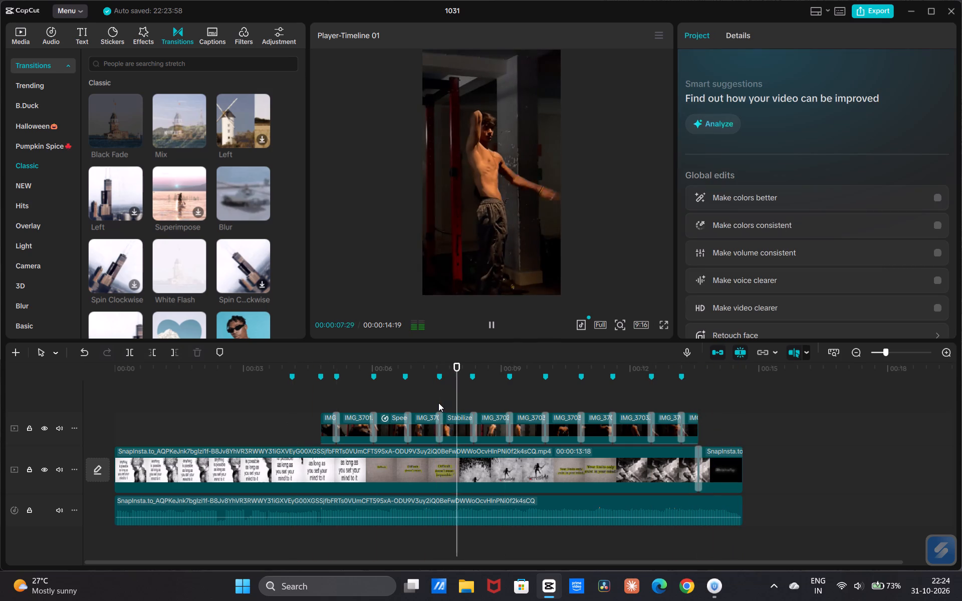
key("space")
left_click(269, 418)
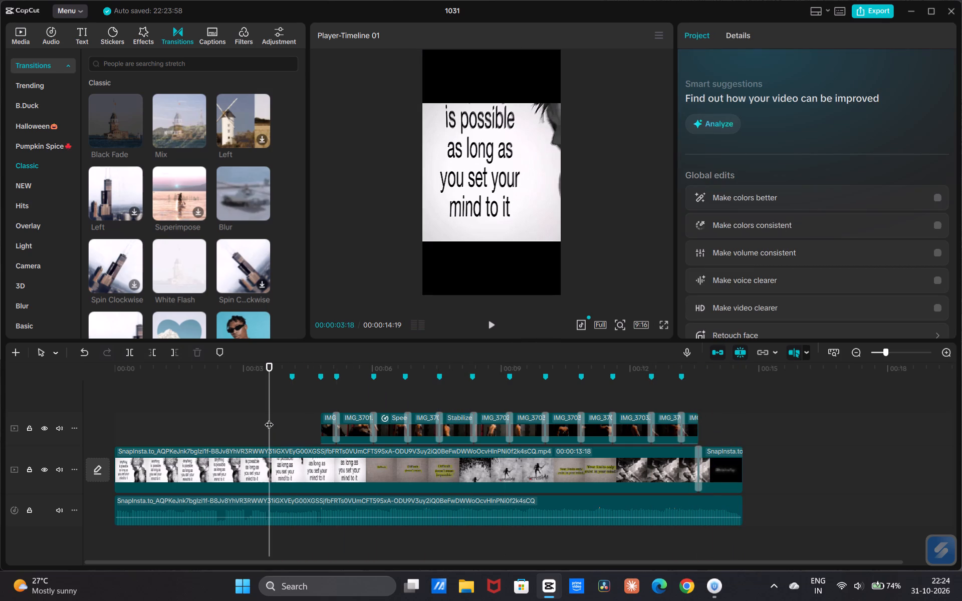
key("space")
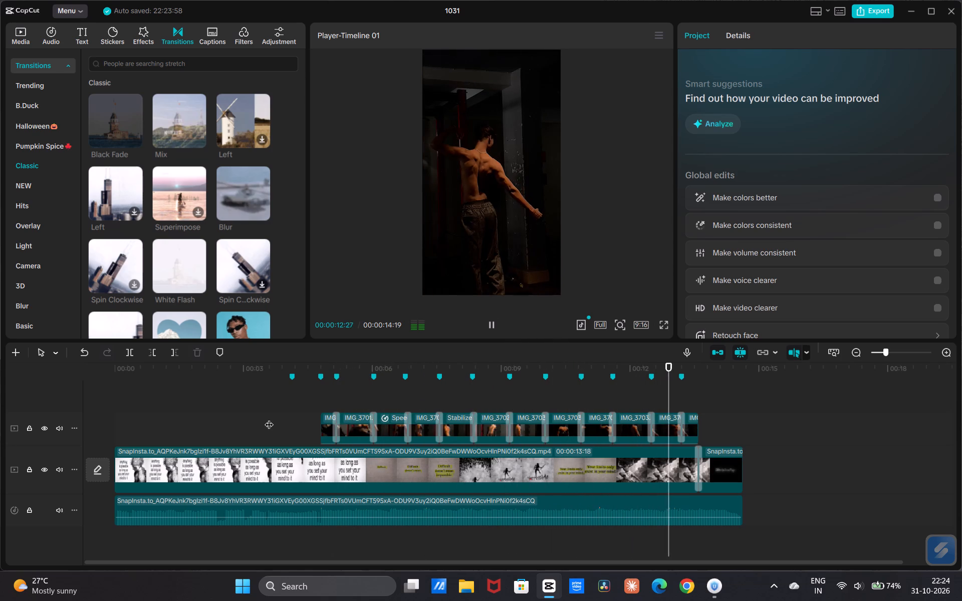
key("space")
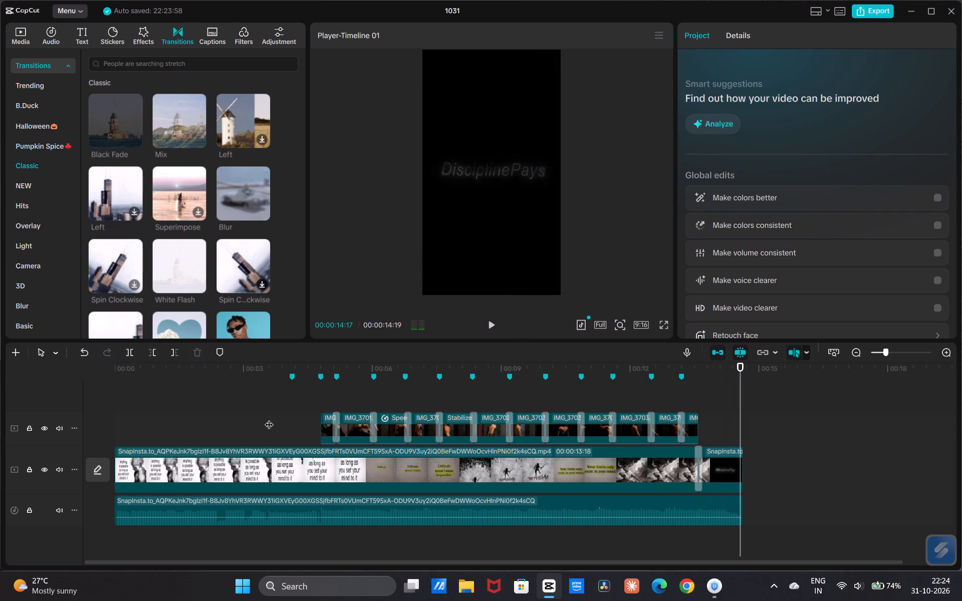
Add a scale keyframe of about 105% at 00:00:13:12 in the last IMG clip and replay the ending.
left_click(692, 417)
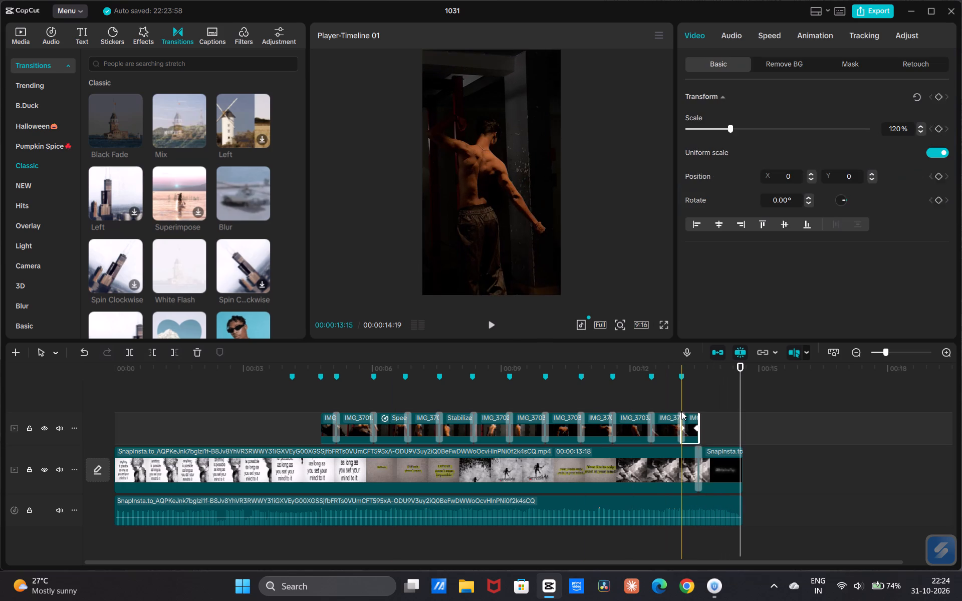
left_click(749, 393)
left_click_drag(737, 395, 725, 403)
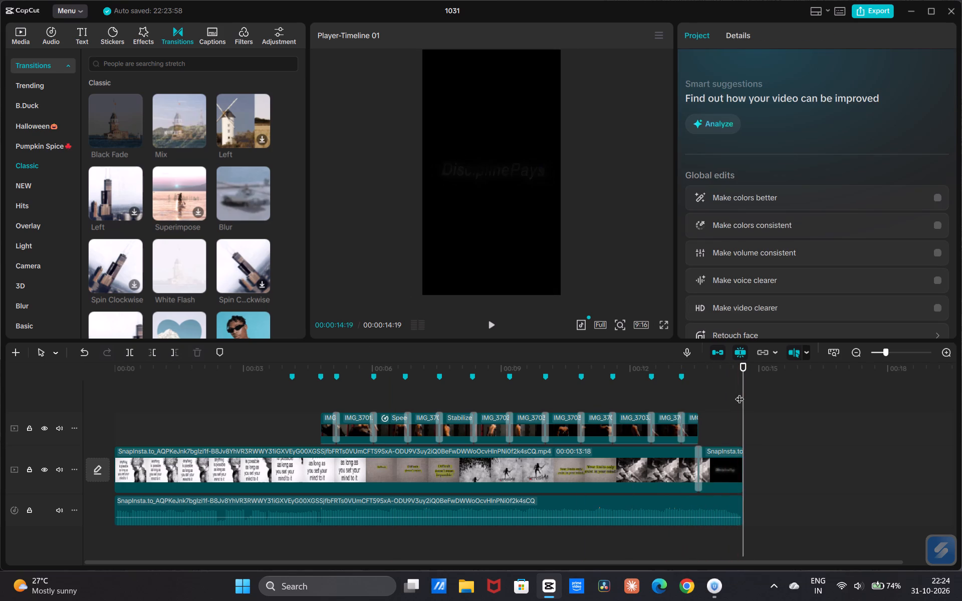
left_click_drag(741, 392, 690, 434)
left_click(690, 432)
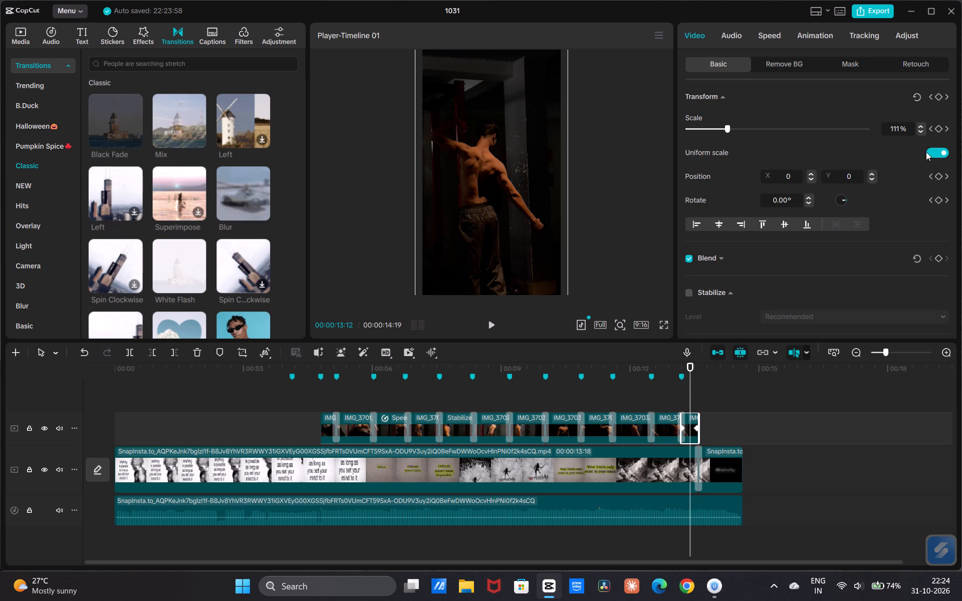
triple_click(919, 132)
triple_click(918, 133)
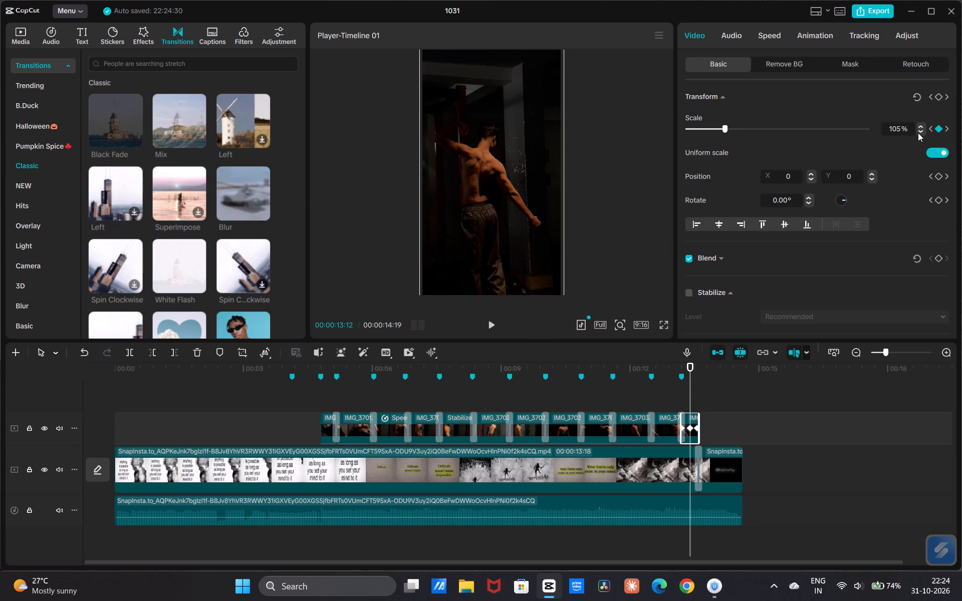
left_click(918, 133)
left_click_drag(694, 381, 671, 407)
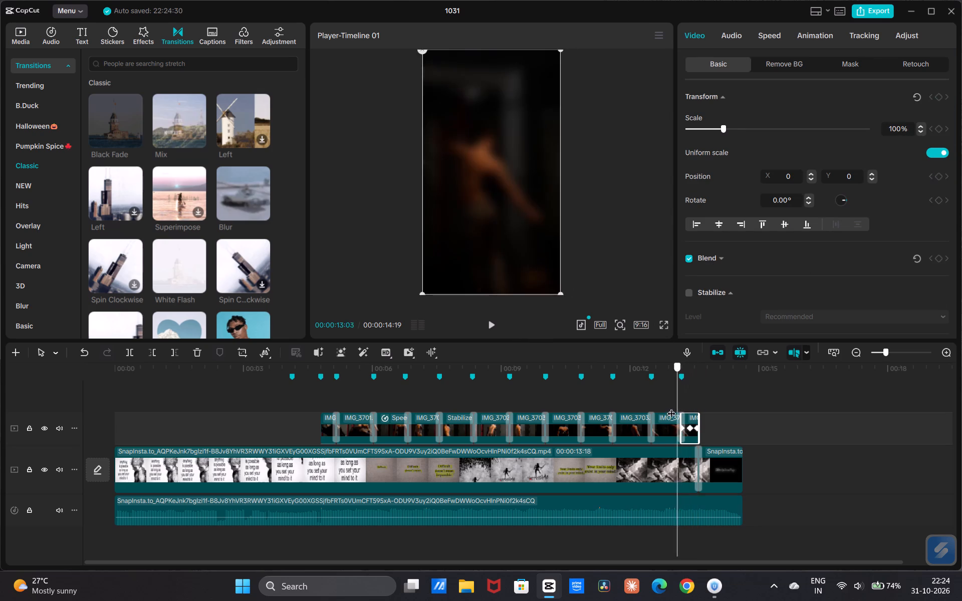
left_click_drag(671, 407, 664, 412)
key("space")
key("space")
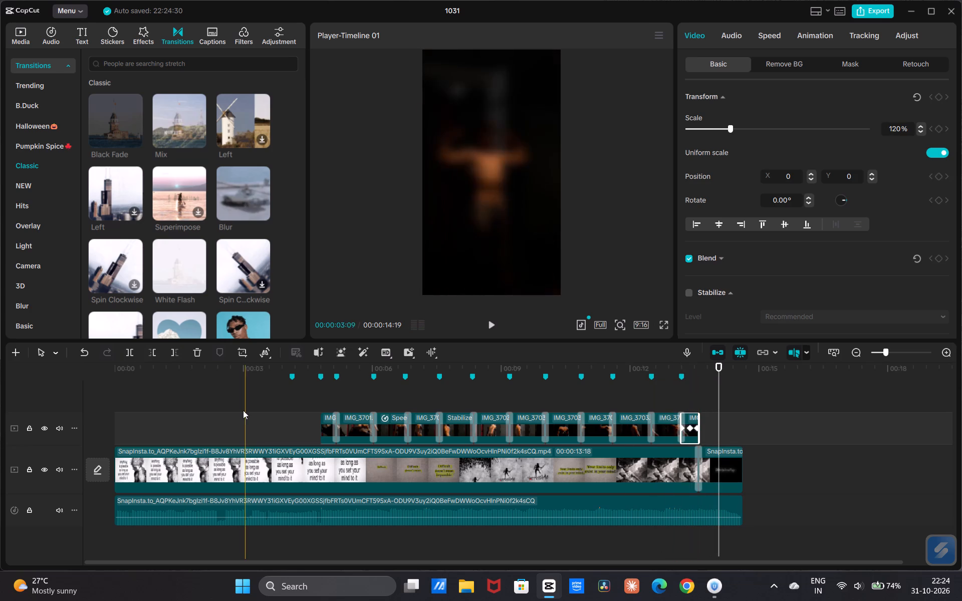
Replay the edit from just before the first IMG clip to check the opening shots and their Blur transitions.
left_click(291, 399)
key("space")
key("space")
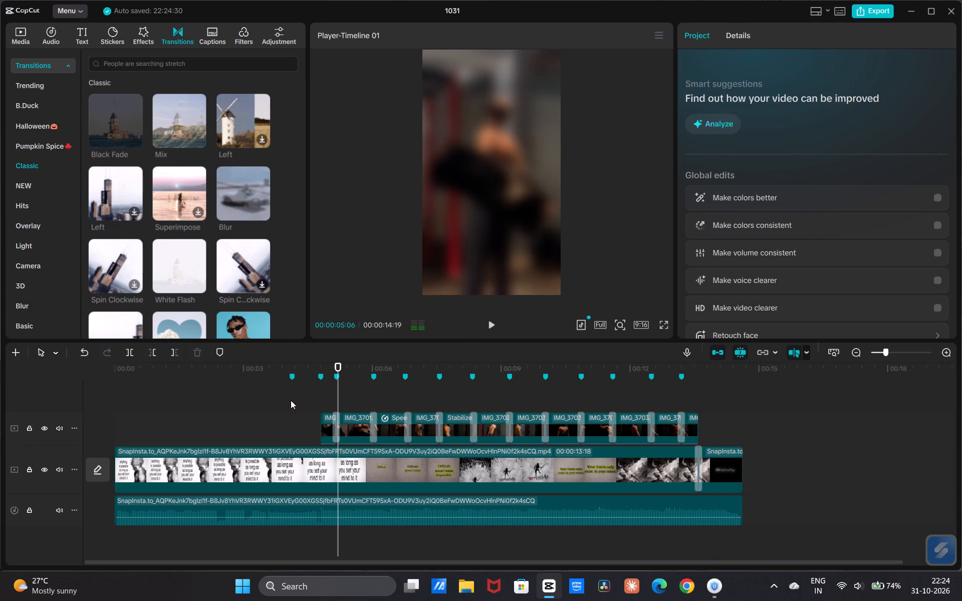
key("space")
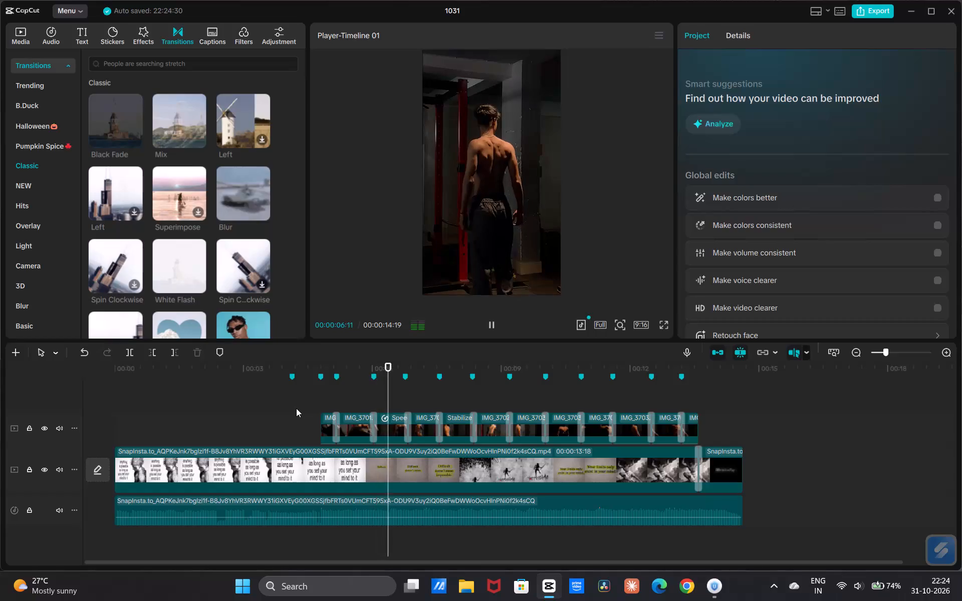
key("space")
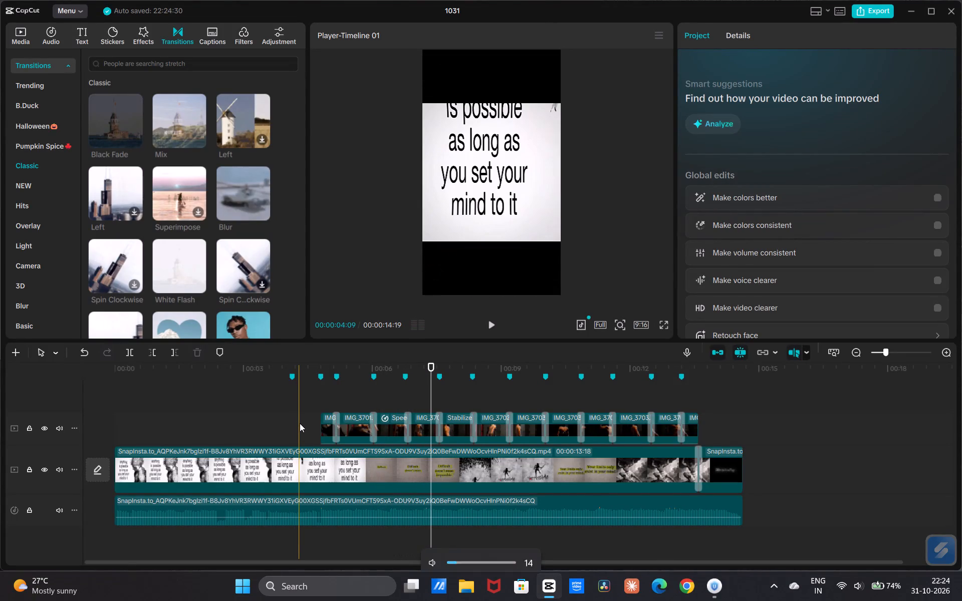
Find the Flash In entrance animation among the basic animations and apply it to the Speed clip at 0.4 s.
left_click(380, 436)
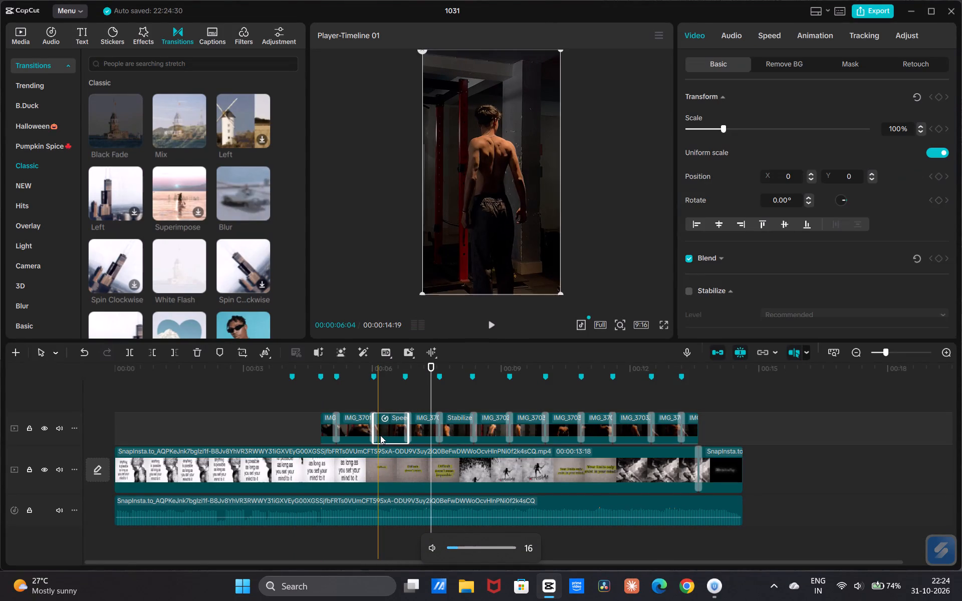
left_click(821, 40)
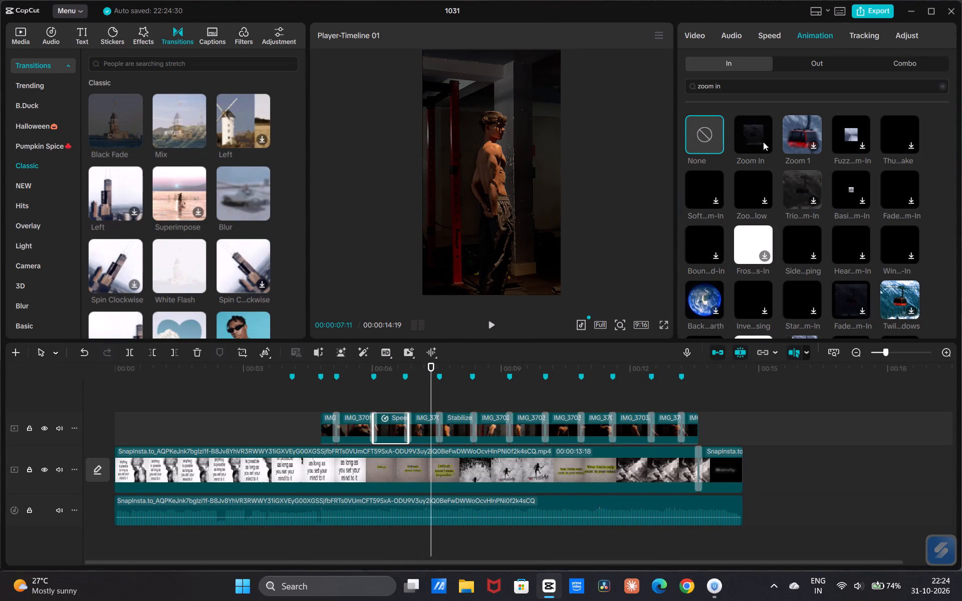
left_click(942, 86)
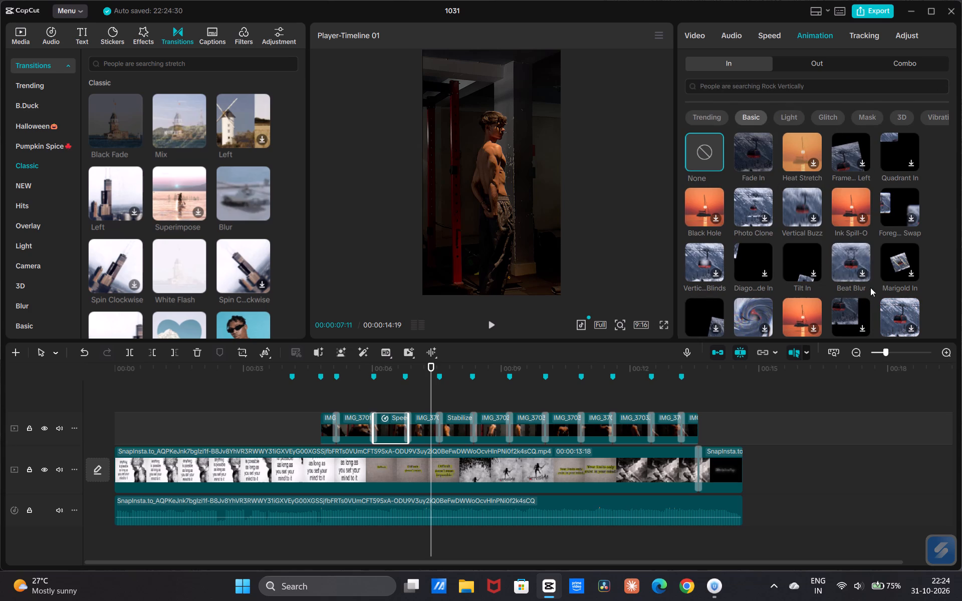
scroll(892, 324, "down", 1)
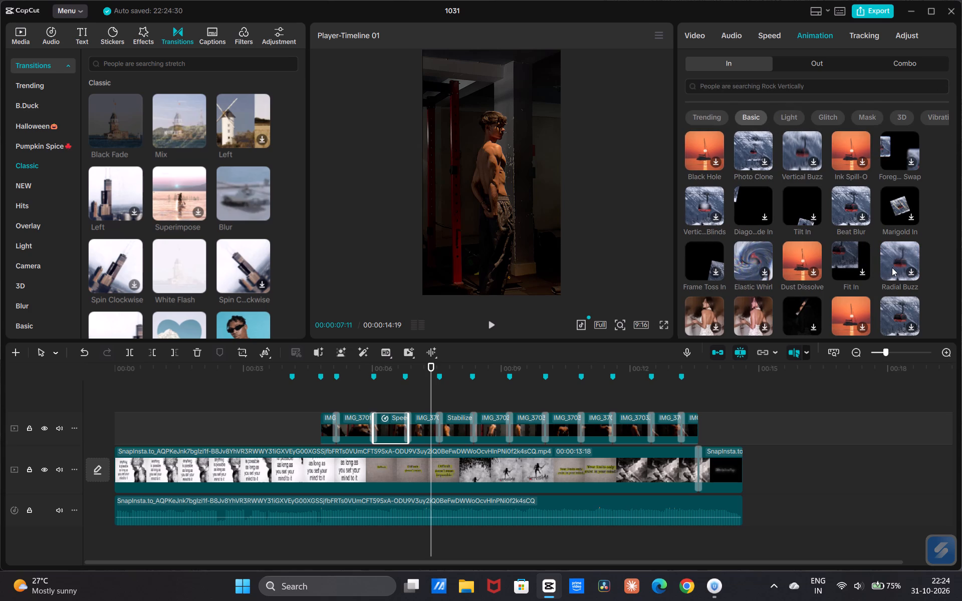
scroll(866, 281, "down", 1)
scroll(705, 277, "down", 1)
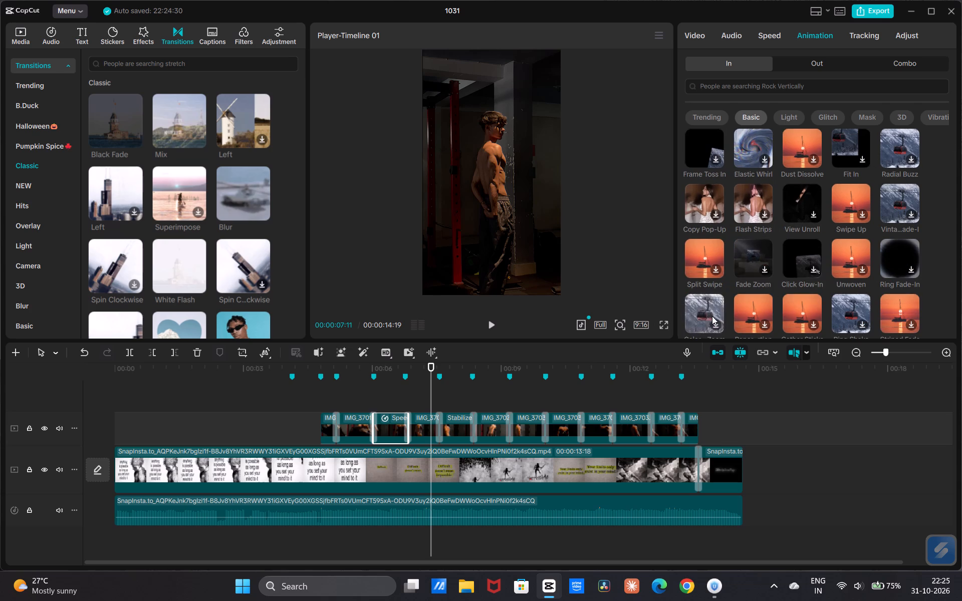
scroll(712, 316, "down", 1)
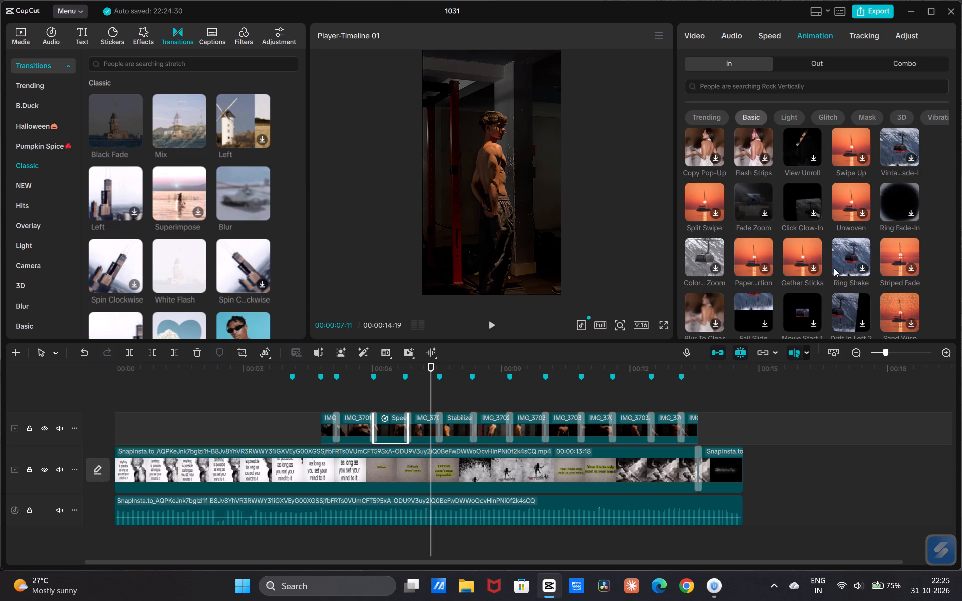
scroll(844, 262, "down", 3)
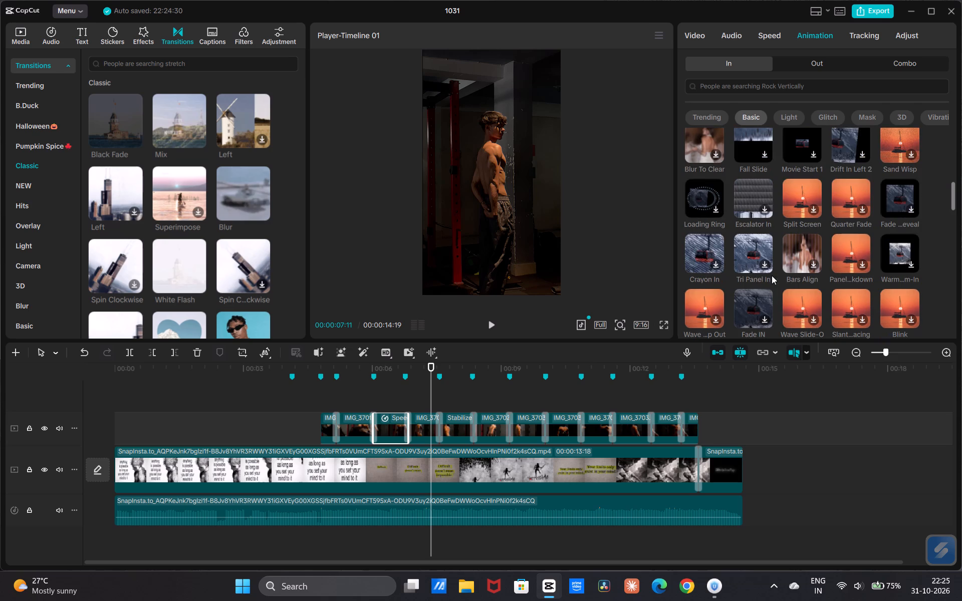
scroll(748, 259, "down", 2)
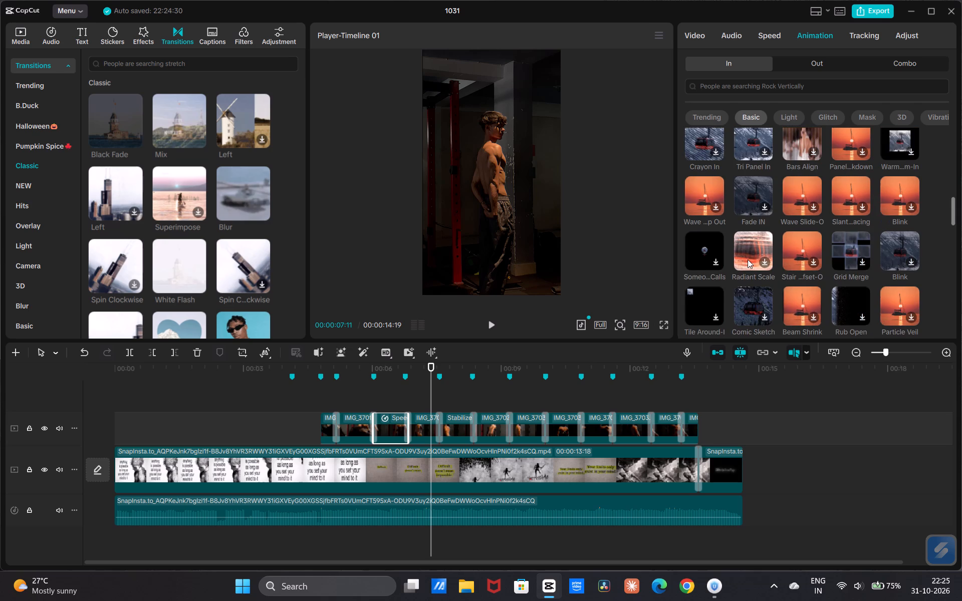
scroll(748, 259, "down", 2)
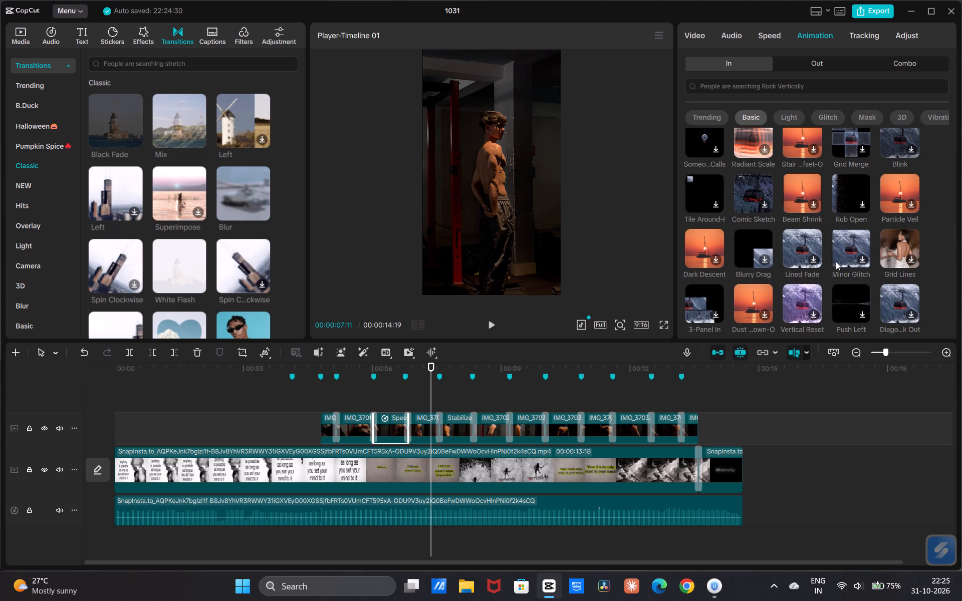
scroll(891, 315, "down", 1)
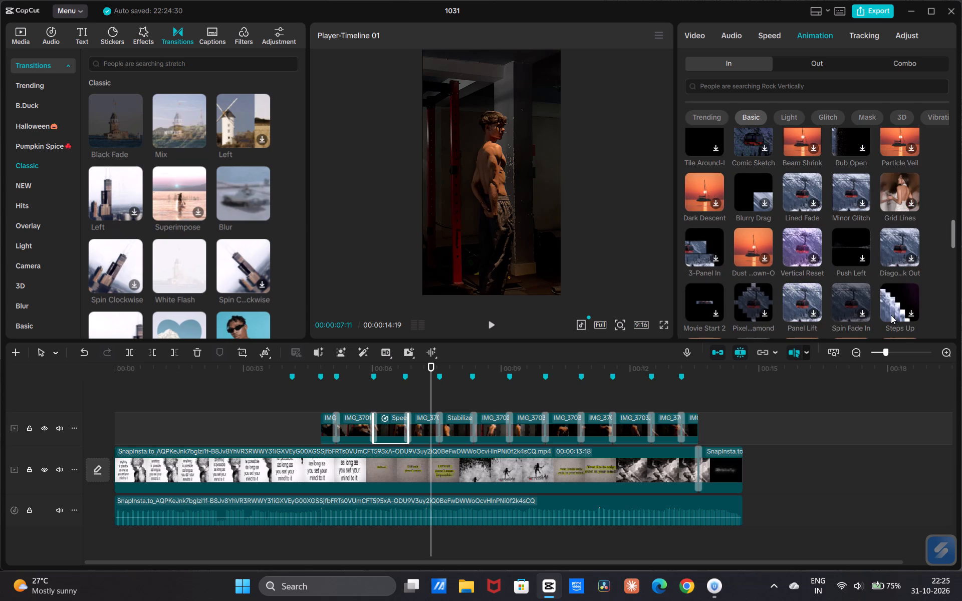
scroll(901, 254, "down", 1)
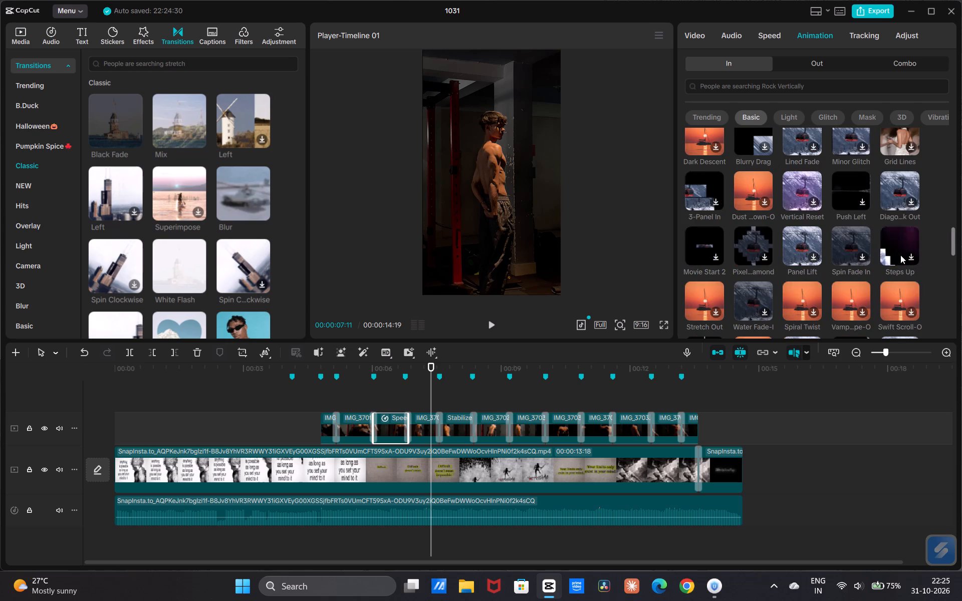
scroll(900, 255, "down", 3)
scroll(719, 297, "down", 2)
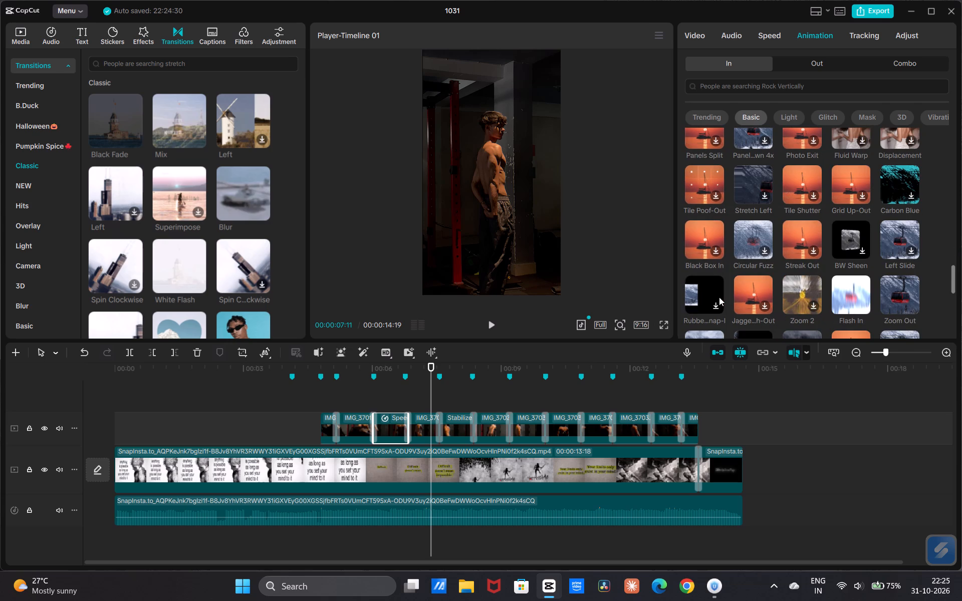
left_click(850, 292)
left_click(856, 328)
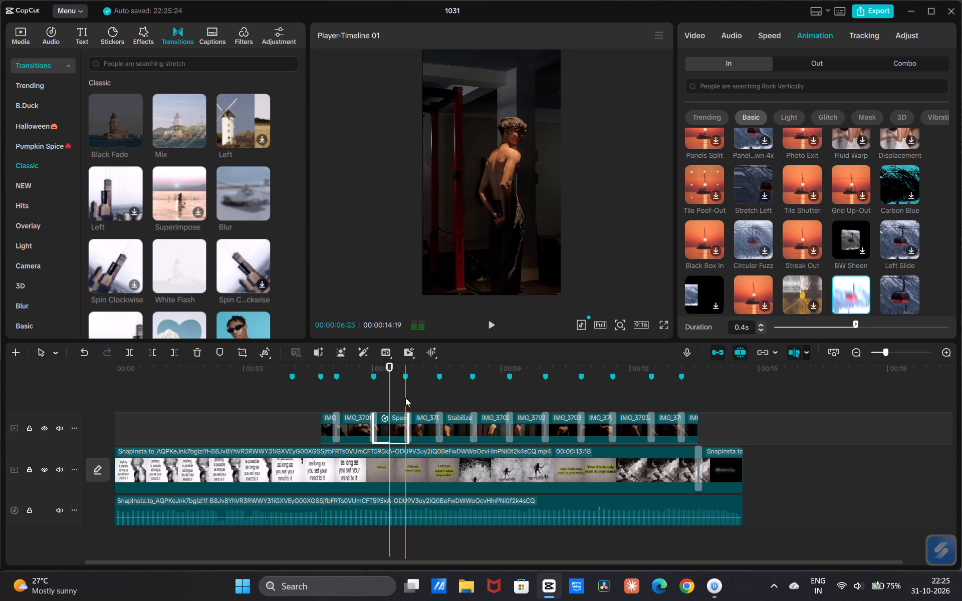
Replay from just before the first IMG clip and again from the second to check the Speed clip's Flash In animation.
left_click_drag(392, 394, 313, 408)
type("vv")
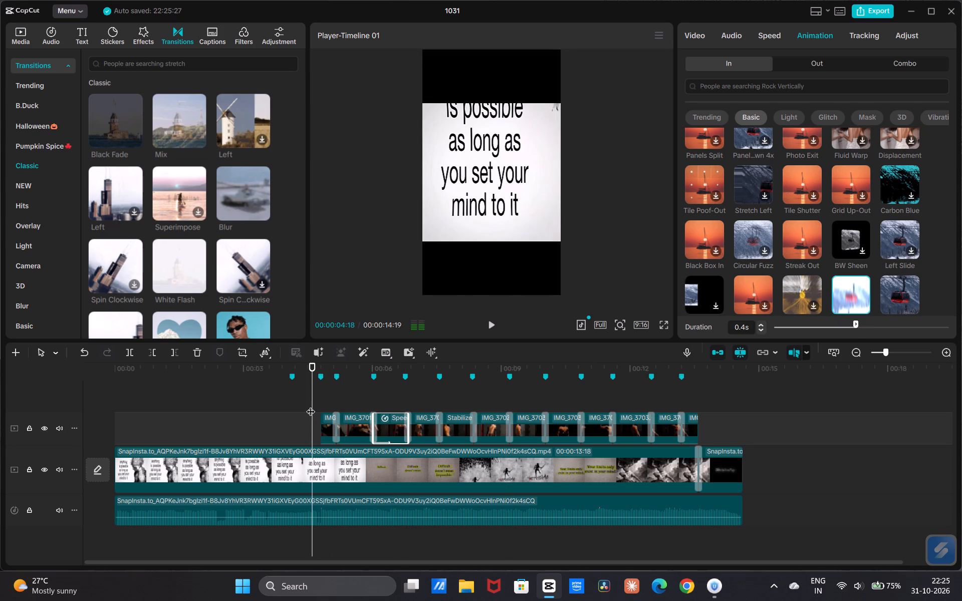
key("space")
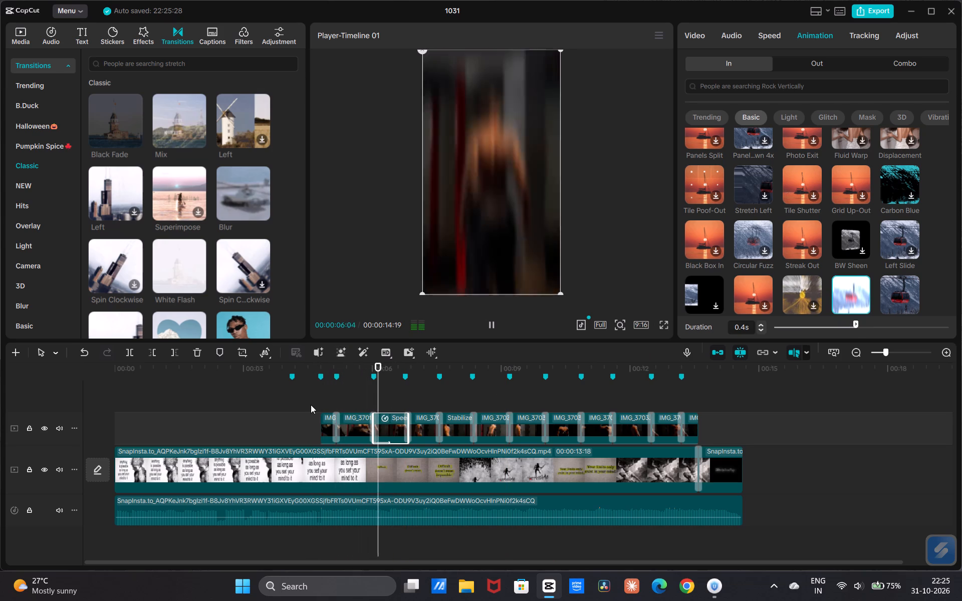
key("space")
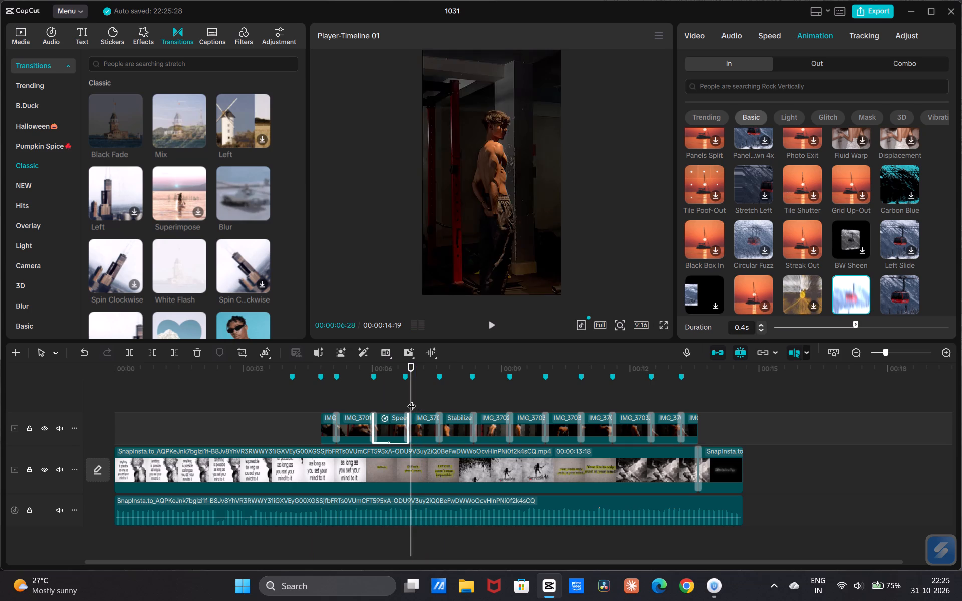
left_click_drag(412, 400, 354, 422)
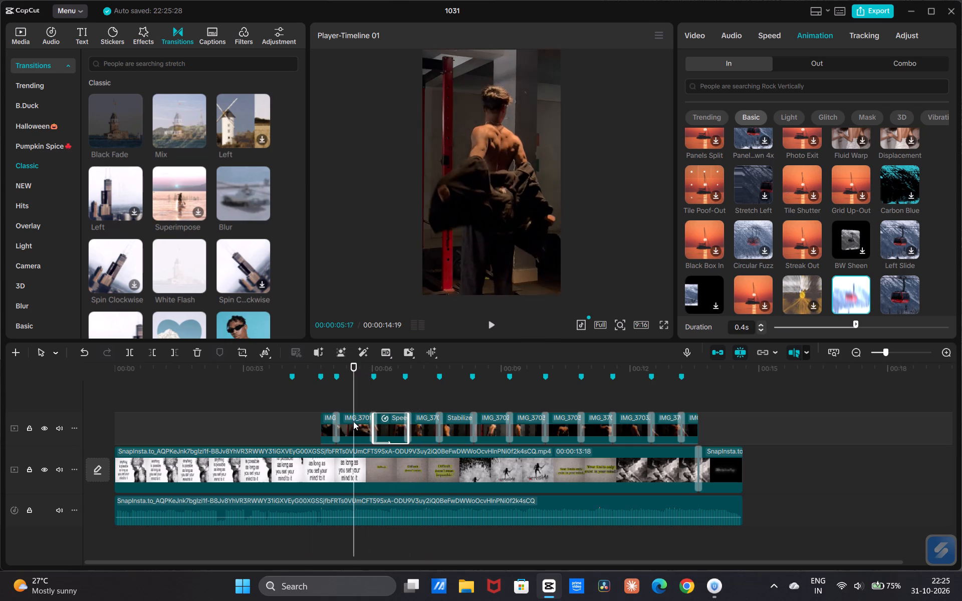
key("space")
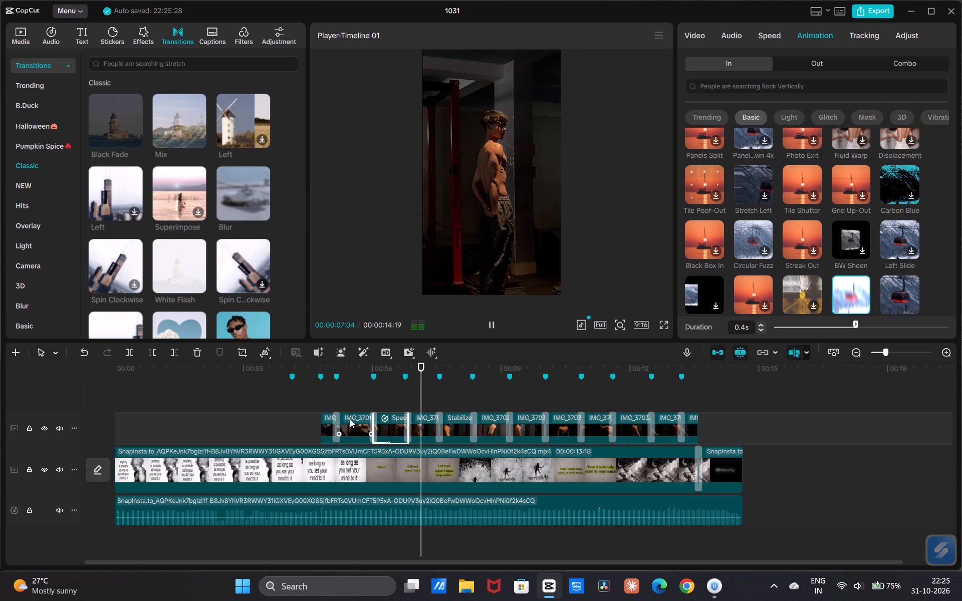
key("space")
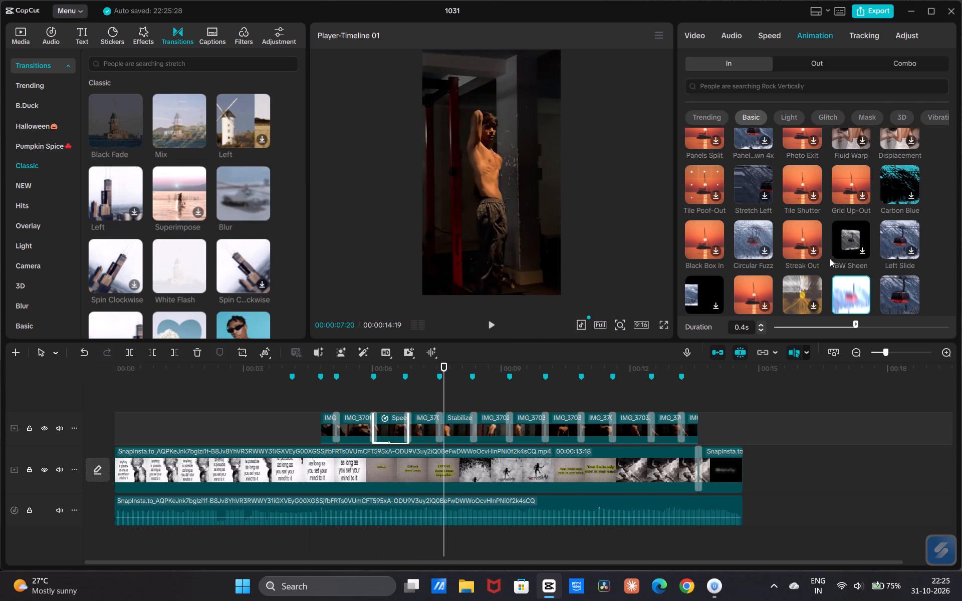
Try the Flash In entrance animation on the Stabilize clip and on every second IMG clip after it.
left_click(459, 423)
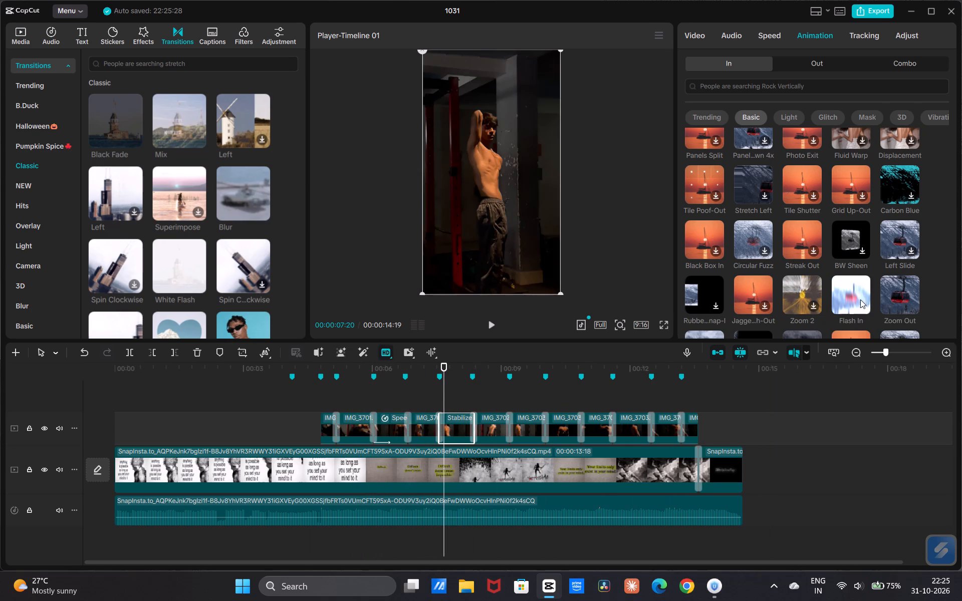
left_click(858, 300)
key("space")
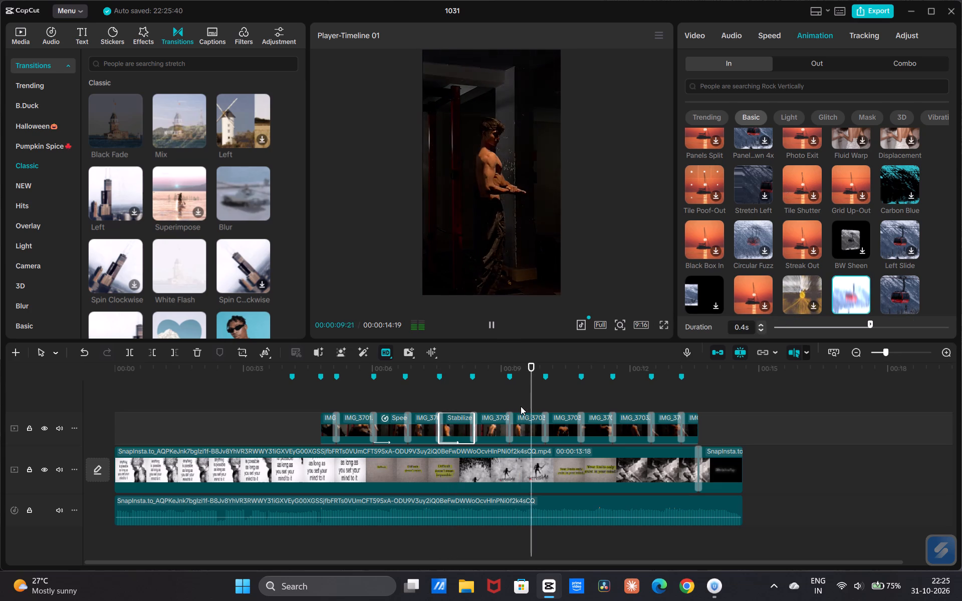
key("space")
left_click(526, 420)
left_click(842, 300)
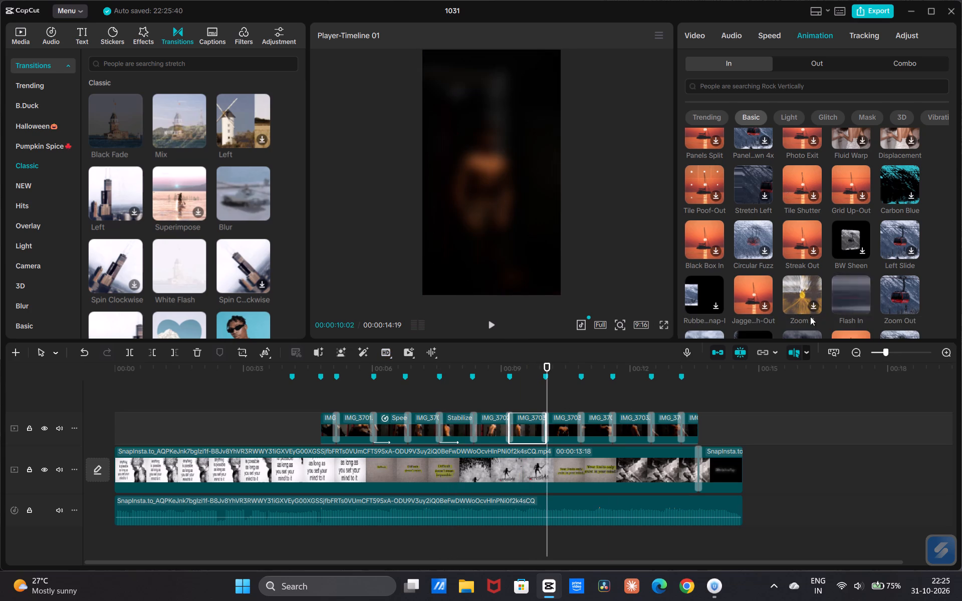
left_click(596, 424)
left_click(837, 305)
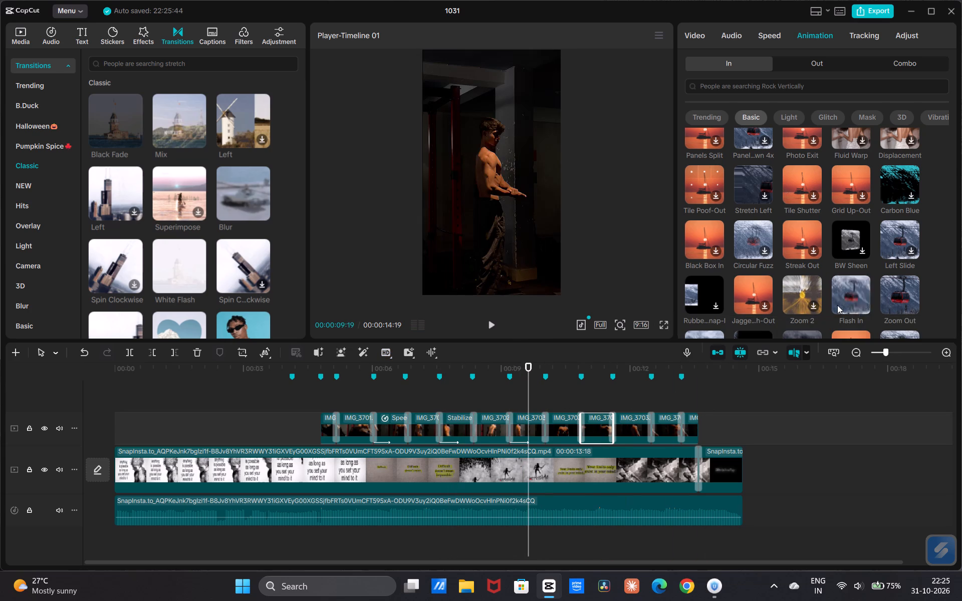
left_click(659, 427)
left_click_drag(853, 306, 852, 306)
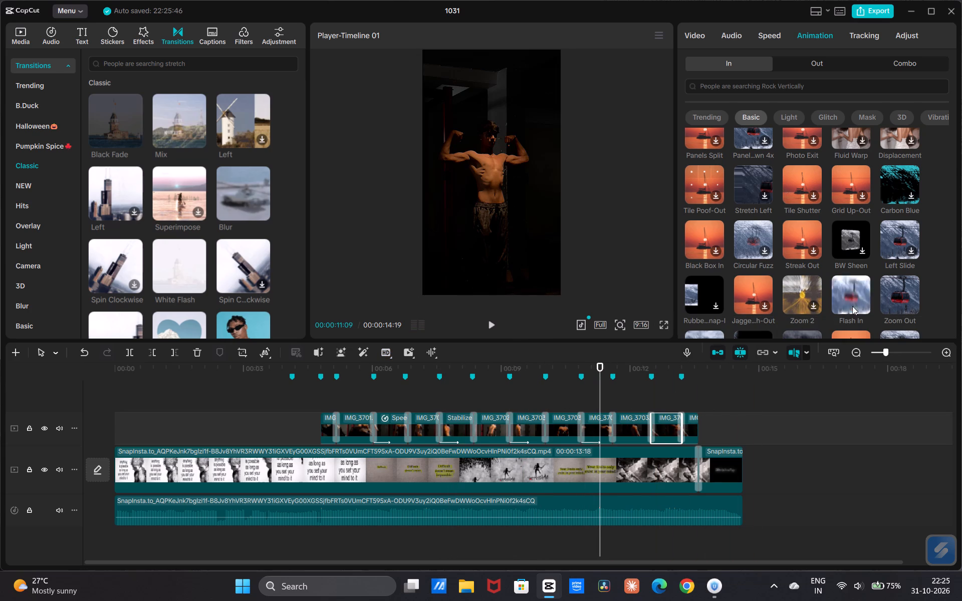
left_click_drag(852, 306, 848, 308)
Play the sequence from just before the first IMG clip through to the last one to review the Flash In animations.
left_click(307, 412)
key("space")
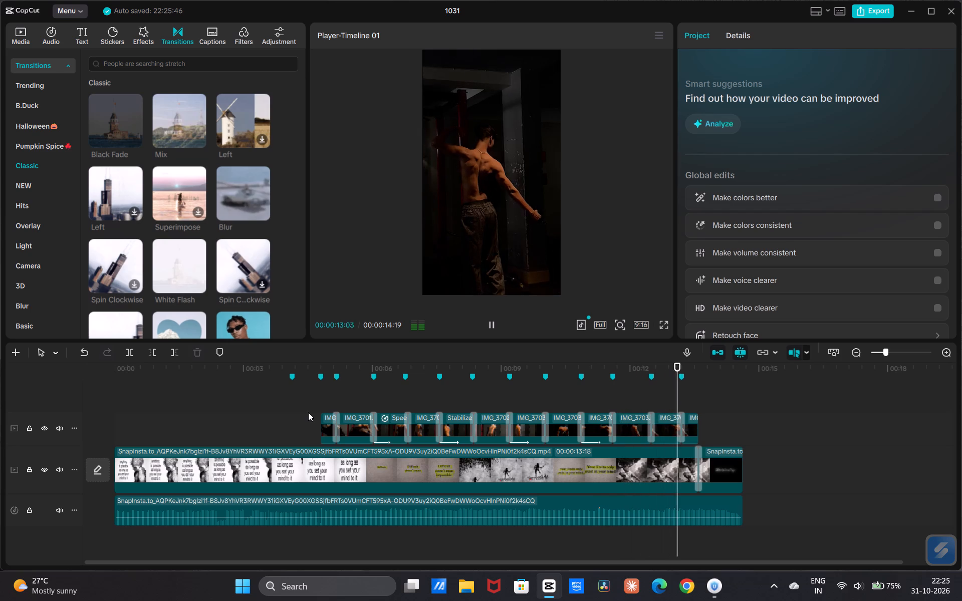
key("space")
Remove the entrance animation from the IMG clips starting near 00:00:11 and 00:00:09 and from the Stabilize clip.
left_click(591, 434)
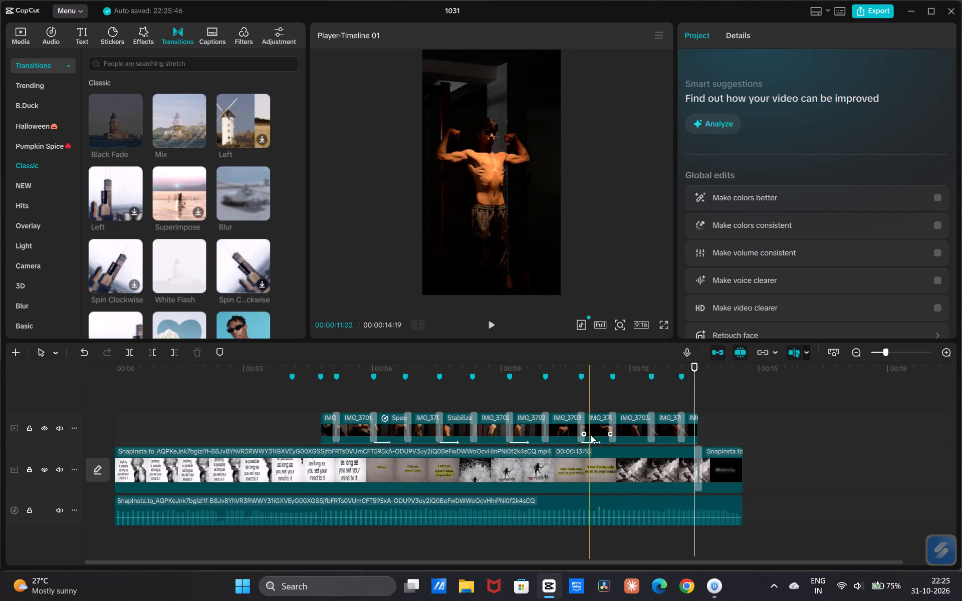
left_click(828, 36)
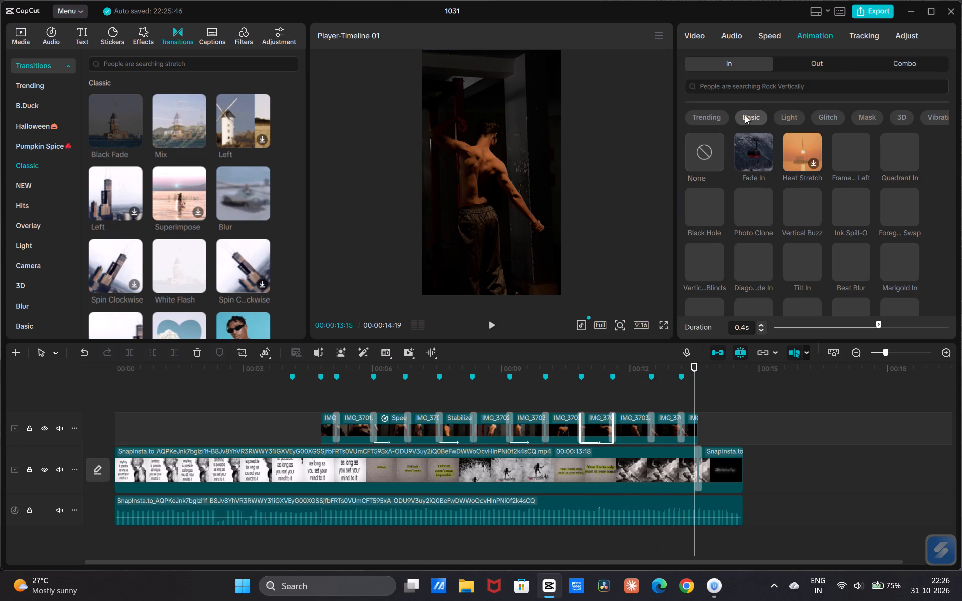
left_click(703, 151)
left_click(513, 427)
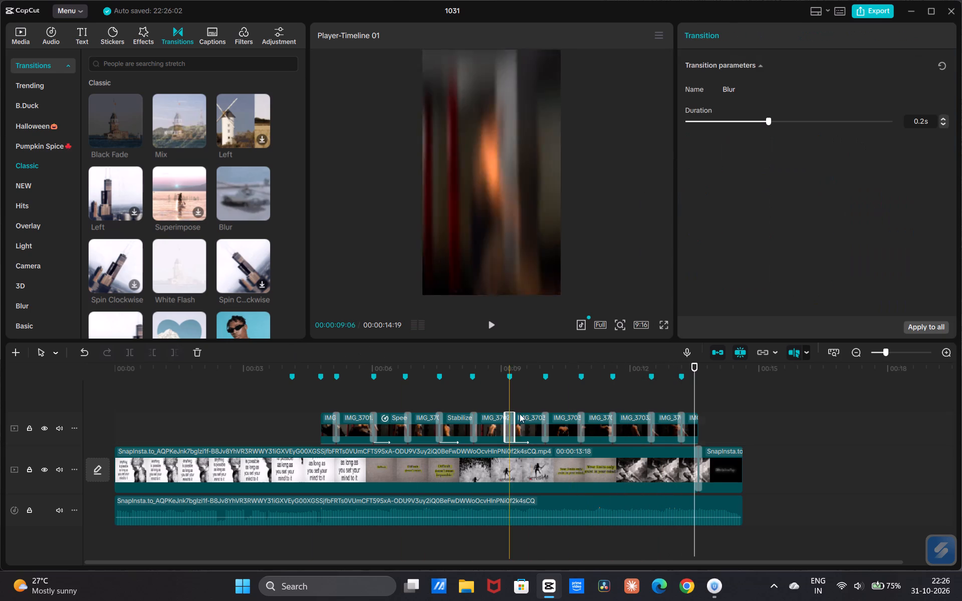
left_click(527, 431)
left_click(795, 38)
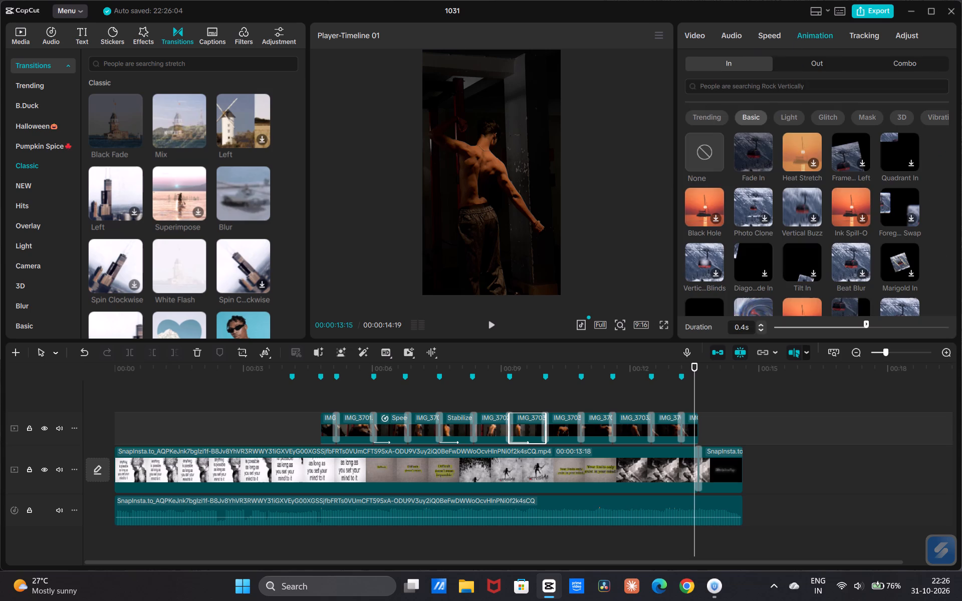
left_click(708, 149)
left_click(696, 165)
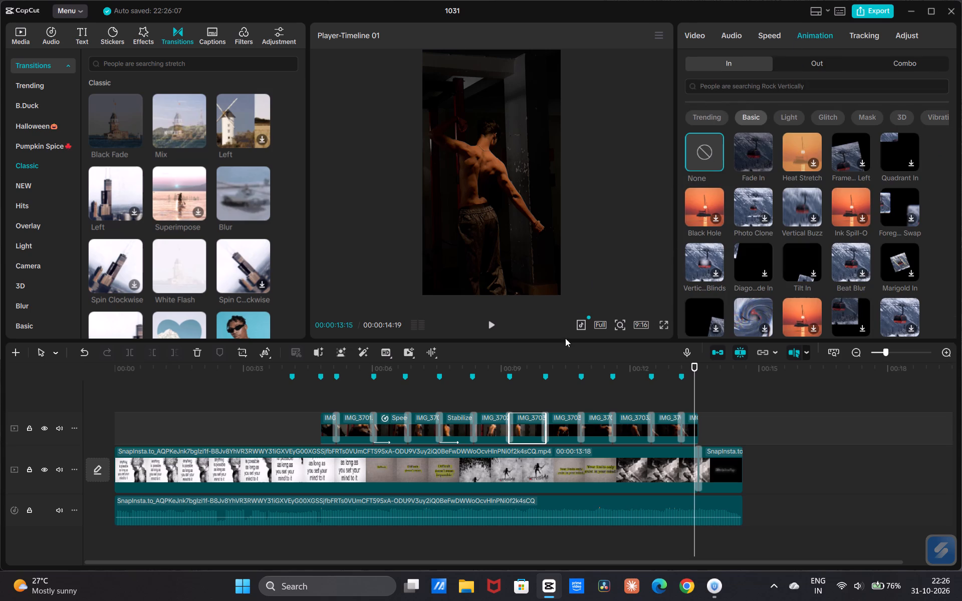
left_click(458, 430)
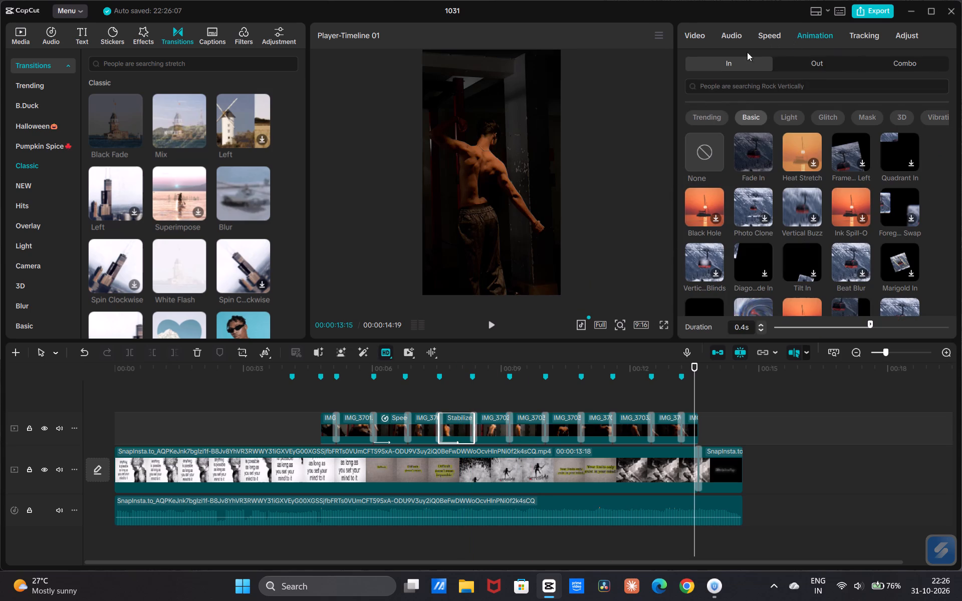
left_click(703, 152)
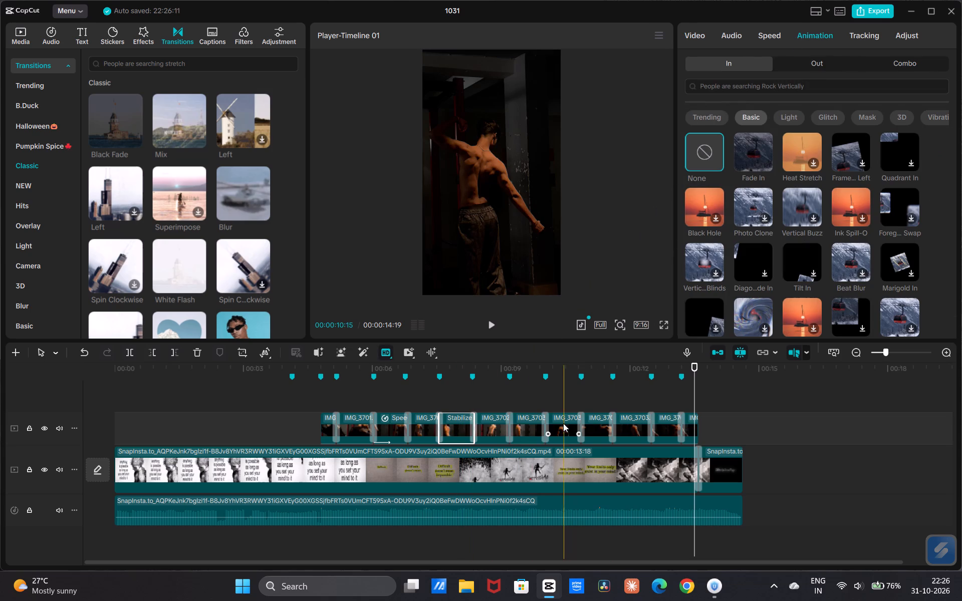
Set the Blur transition at the 00:00:10 cut between IMG clips to 0.2 s and apply it to all clips.
left_click(546, 418)
left_click_drag(749, 110, 728, 135)
left_click_drag(752, 119, 744, 127)
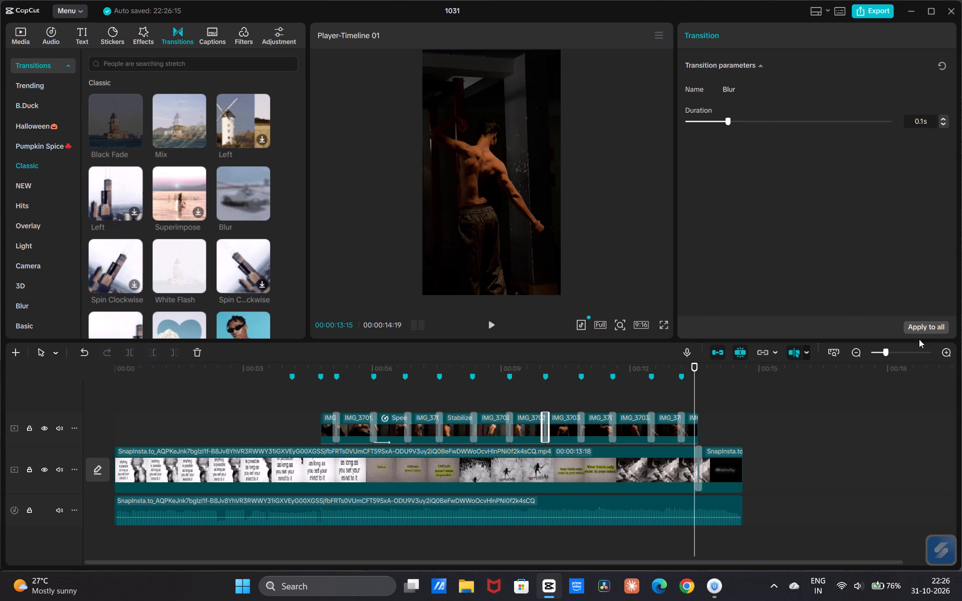
left_click_drag(730, 123, 736, 129)
left_click_drag(736, 129, 746, 138)
left_click(907, 326)
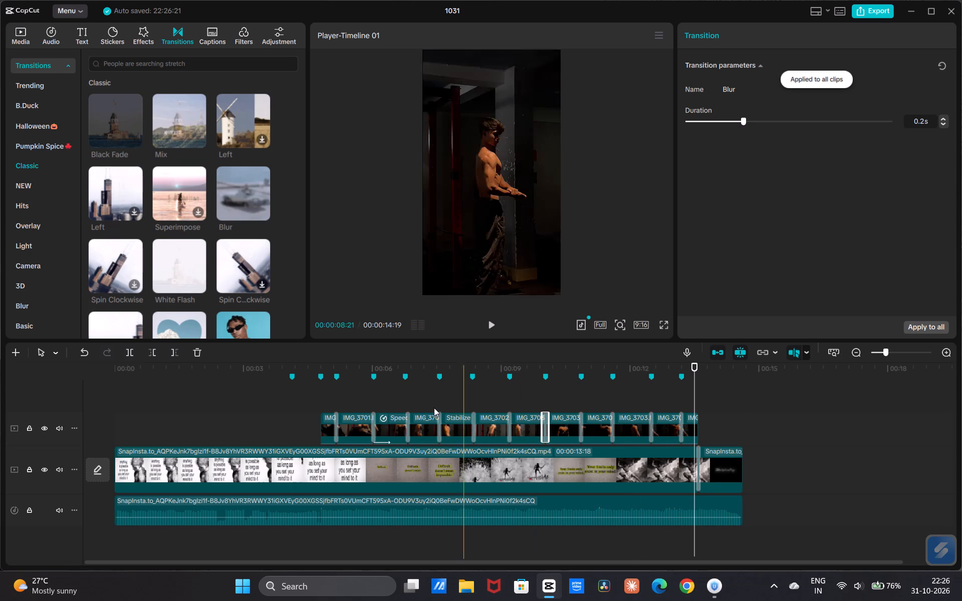
Play from just before the first IMG clip through the Speed clip to check the updated Blur transitions.
left_click(319, 403)
key("space")
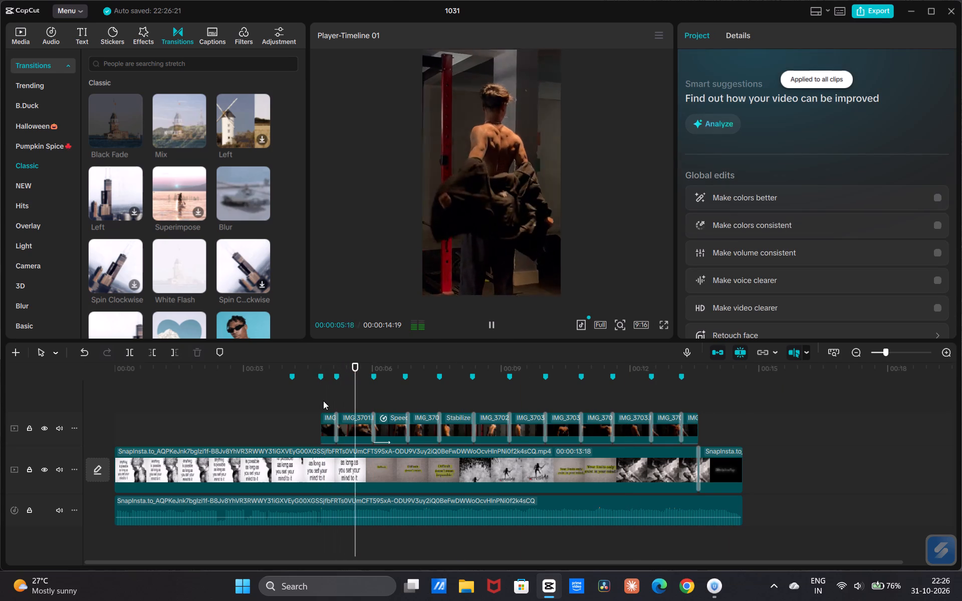
key("space")
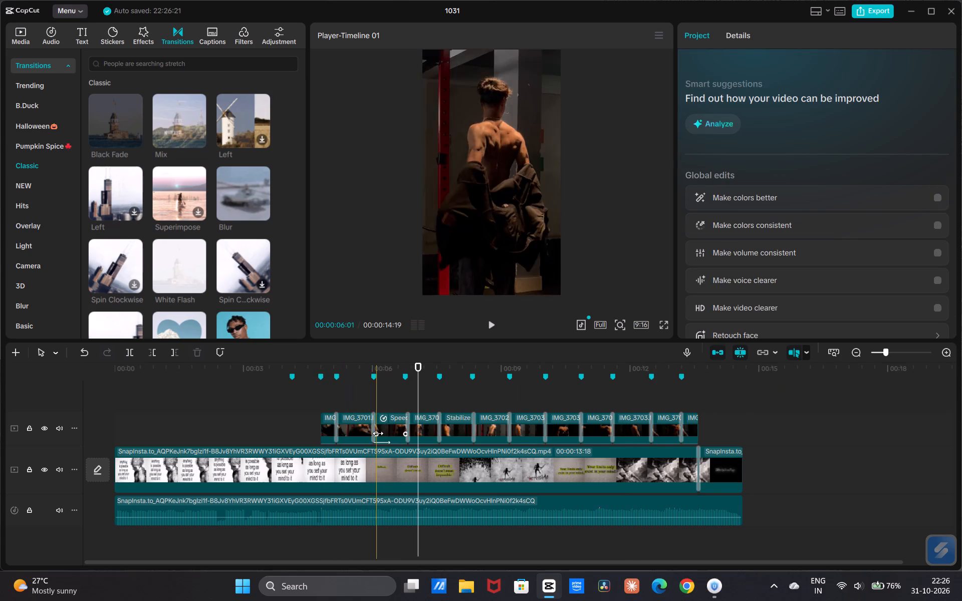
Remove the entrance animation from the Speed clip.
left_click(378, 433)
left_click(814, 35)
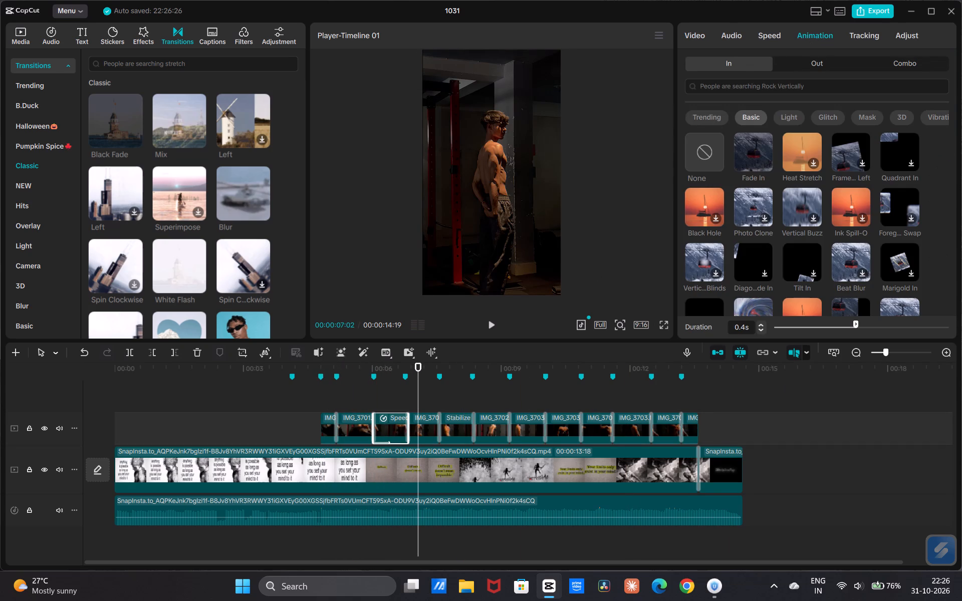
left_click(709, 143)
triple_click(689, 159)
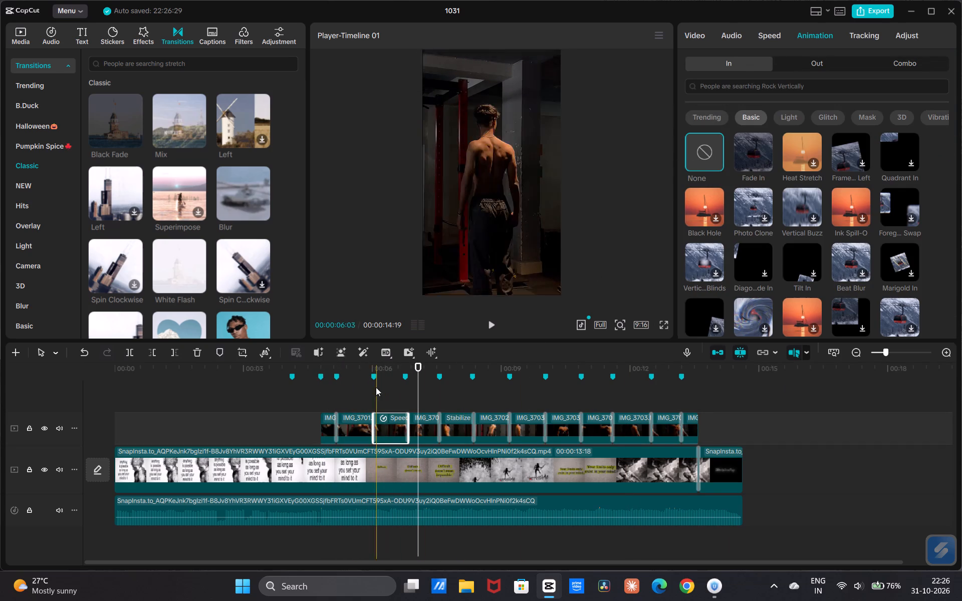
Play from the second IMG clip to the end to review the transitions, and return the playhead to about 00:00:04.
left_click(355, 402)
key("space")
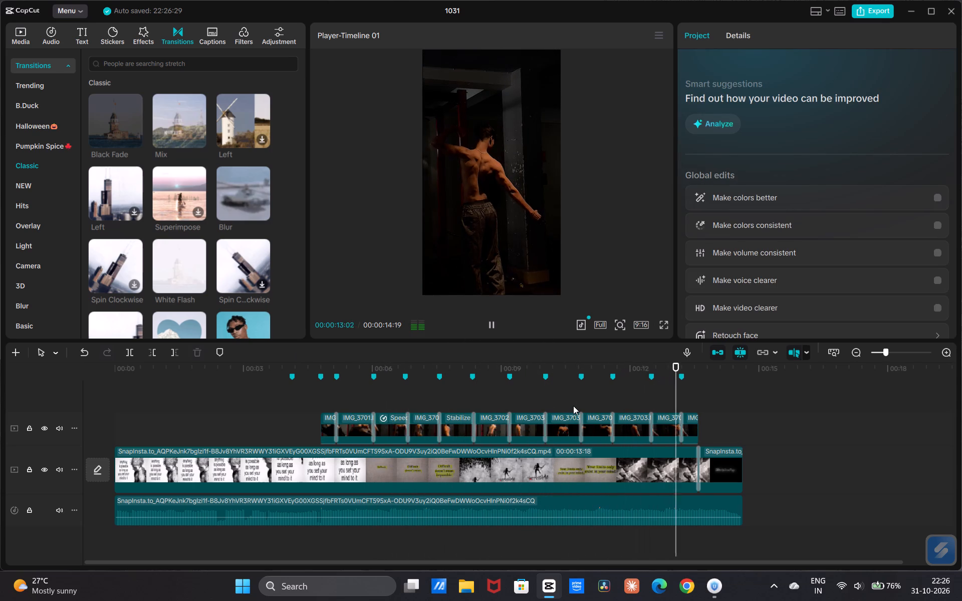
key("space")
key("space")
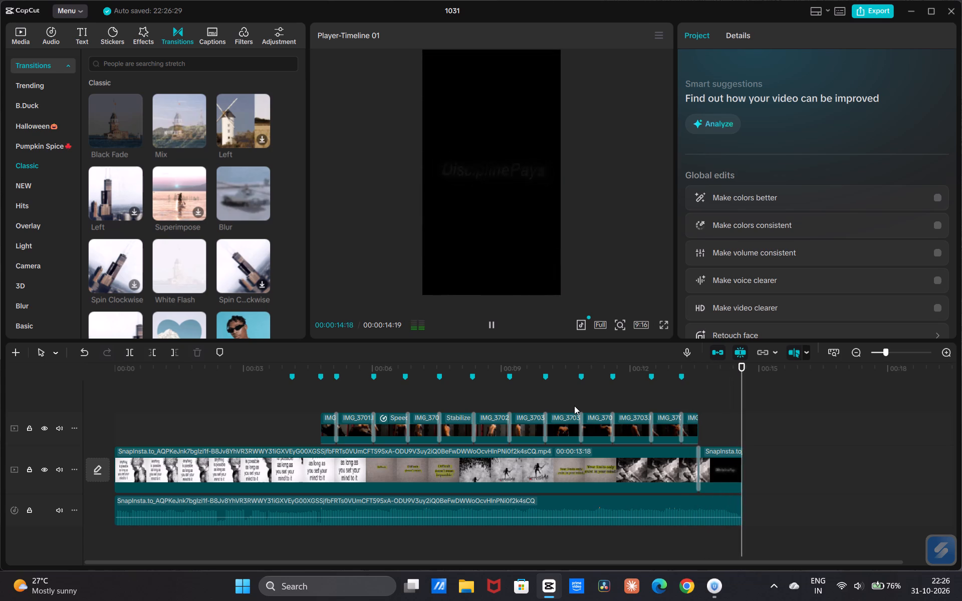
left_click(288, 406)
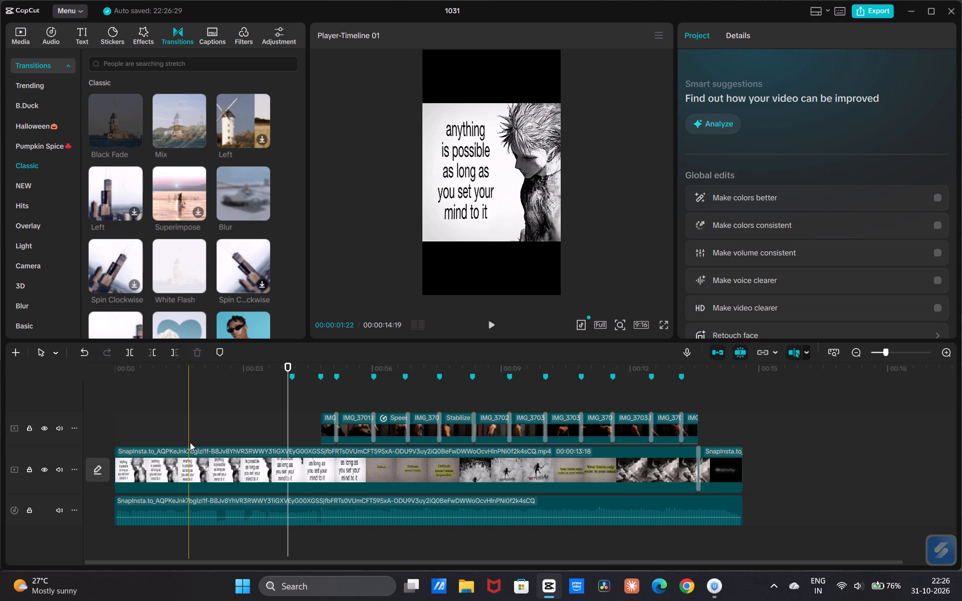
Play the timeline from about 00:00:04 to the end to review the finished edit.
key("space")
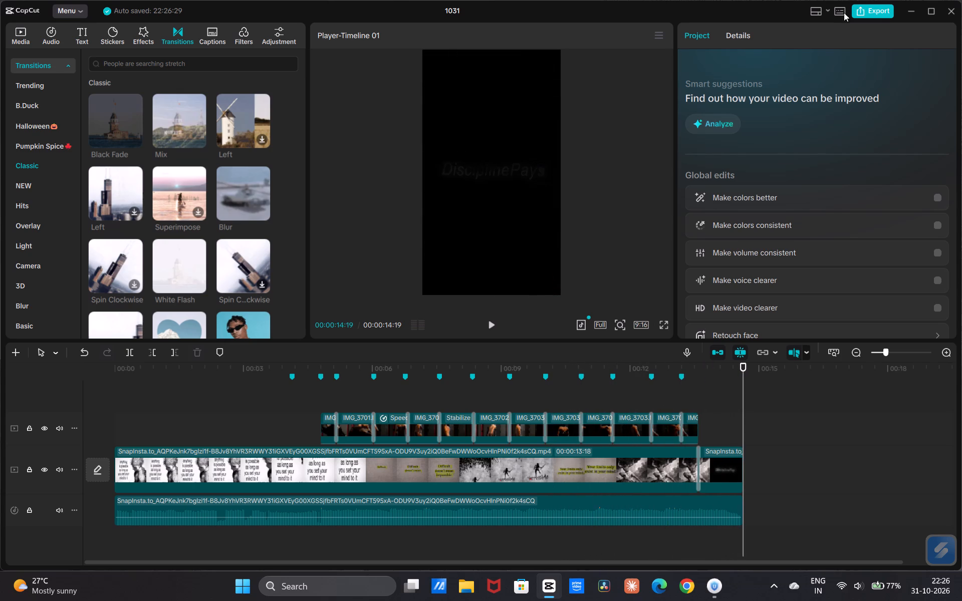
Open the export settings and name the exported video "mine".
left_click(865, 13)
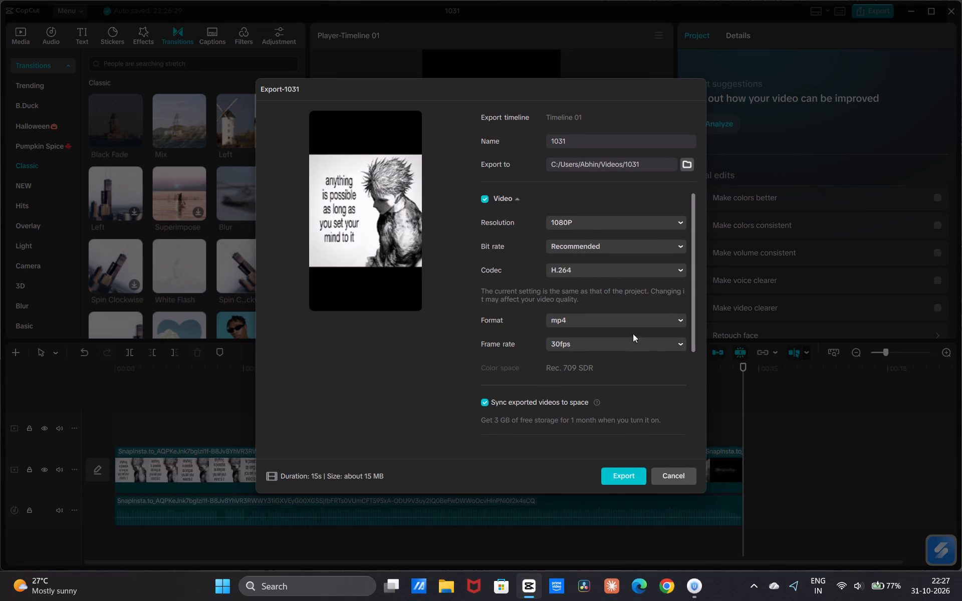
left_click(623, 141)
key("backslash")
key("BackSpace")
key("BackSpace")
key("BackSpace")
key("BackSpace")
key("BackSpace")
key("BackSpace")
key("BackSpace")
key("BackSpace")
key("BackSpace")
key("BackSpace")
key("BackSpace")
key("BackSpace")
key("BackSpace")
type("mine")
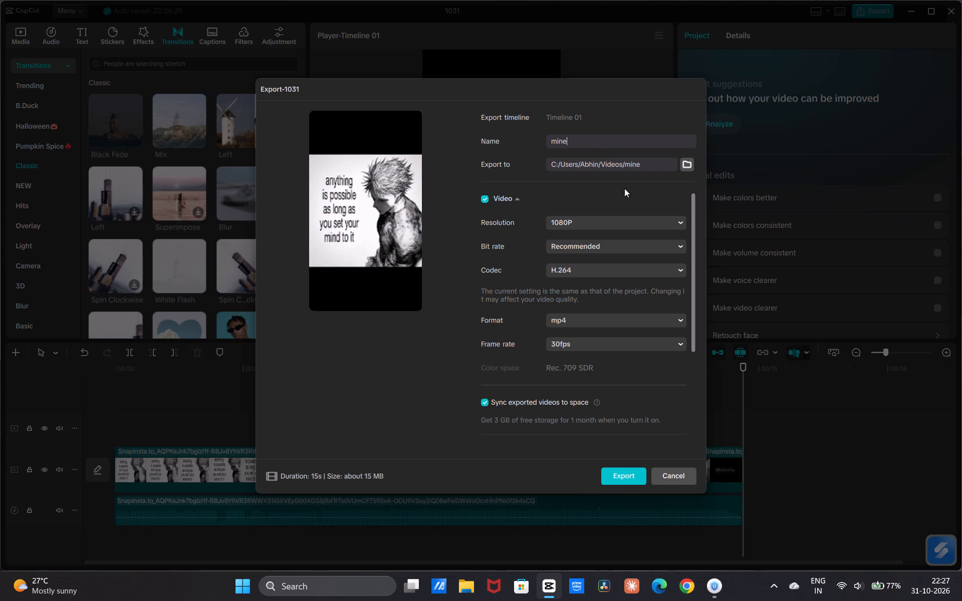
Check the export options and export the video as a 1080P, H.264 mp4 at 30fps.
scroll(461, 533, "down", 6)
scroll(555, 401, "down", 4)
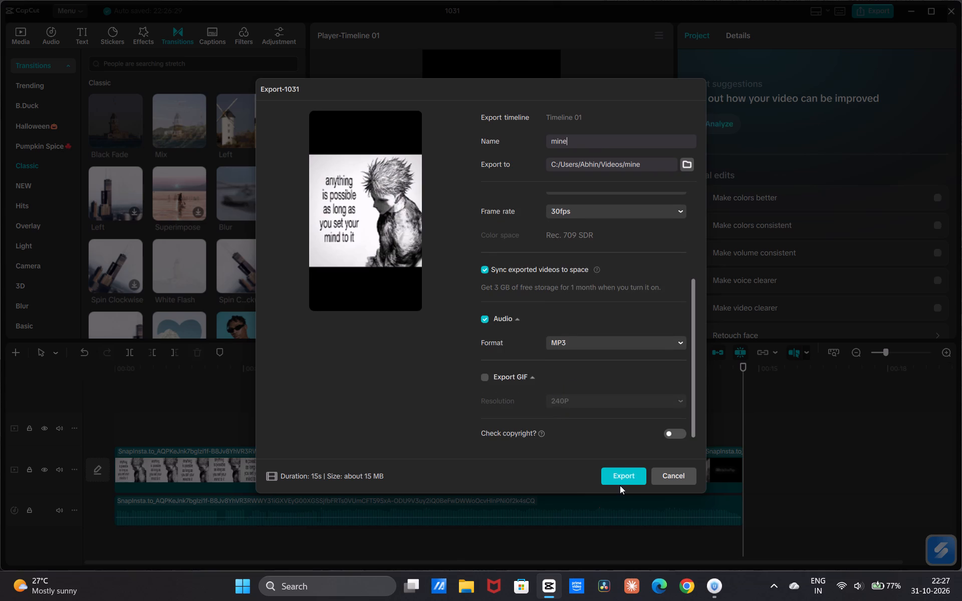
scroll(591, 379, "up", 7)
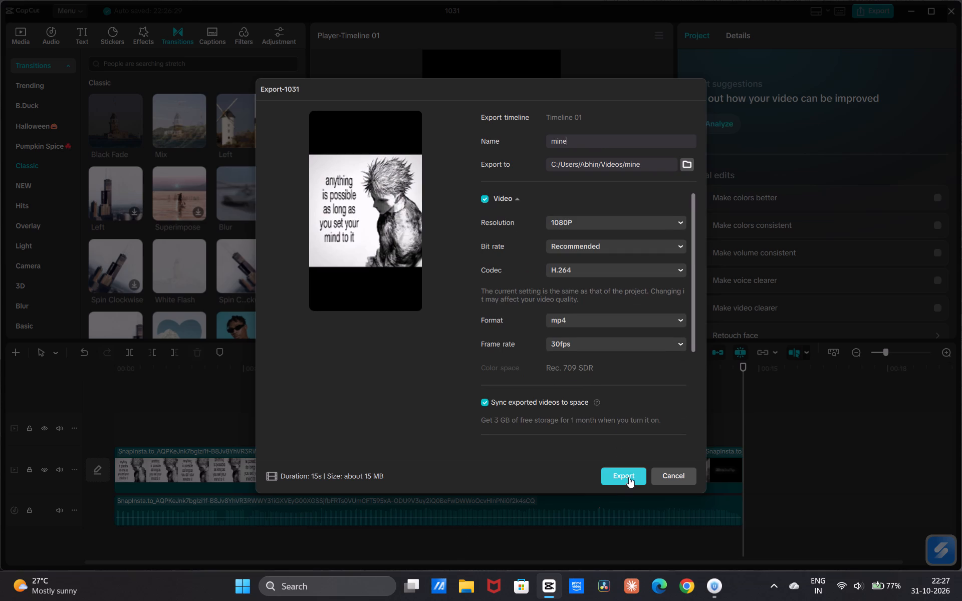
scroll(595, 401, "down", 7)
left_click(617, 473)
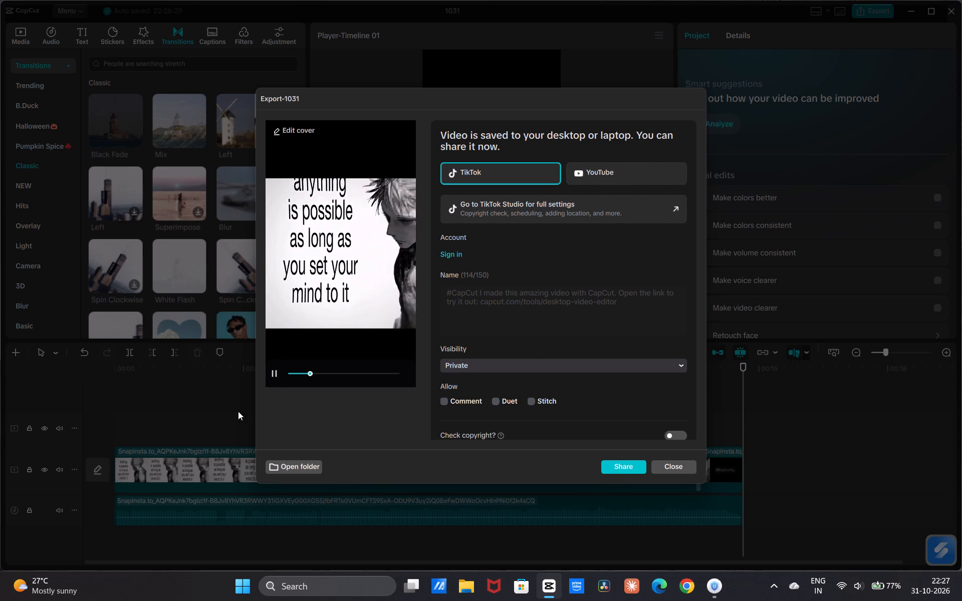
Pause the exported video's preview without sharing it and close the project and CapCut.
left_click(274, 377)
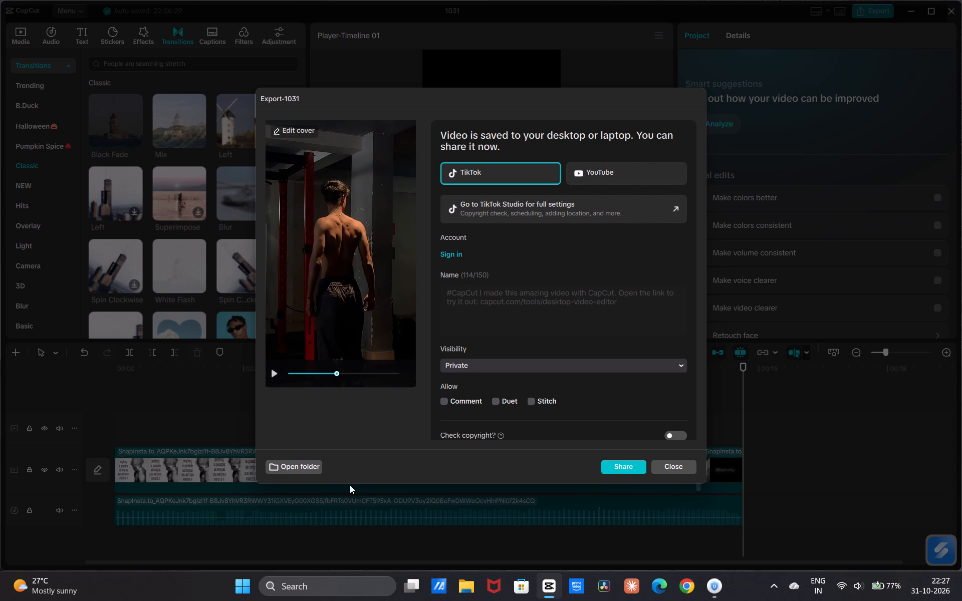
left_click(683, 469)
left_click(947, 7)
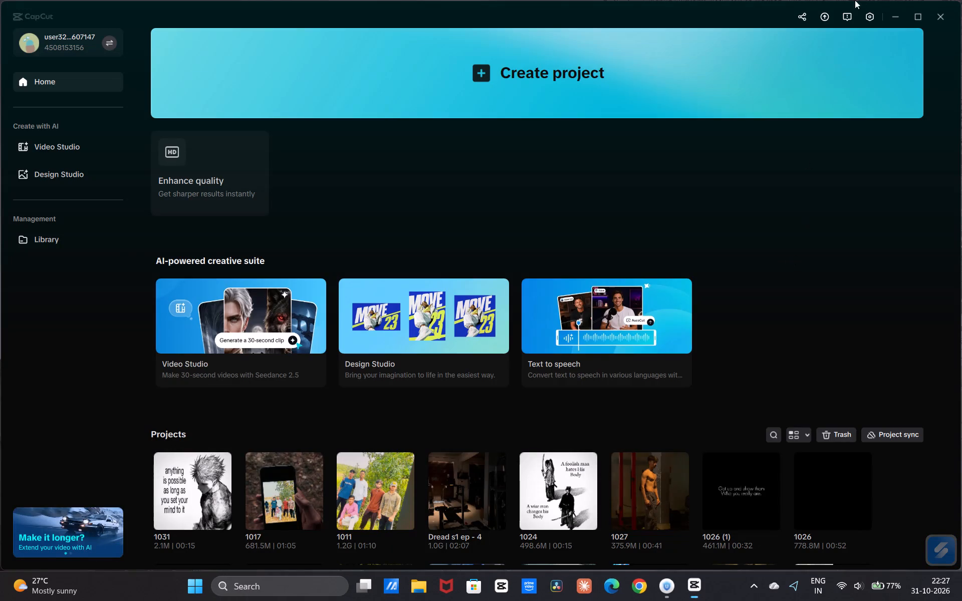
left_click(940, 15)
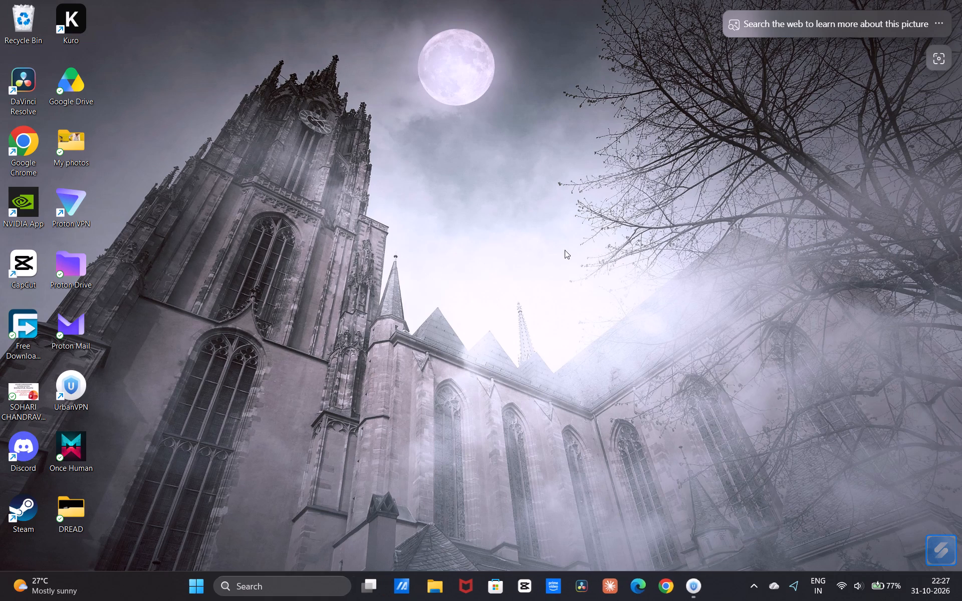
Launch Kuro from the desktop.
double_click(64, 24)
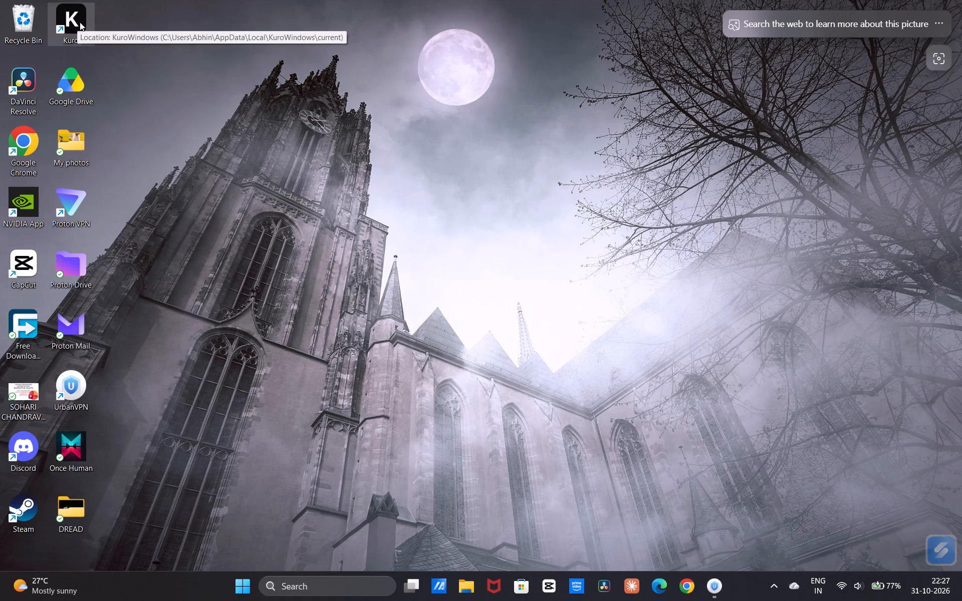